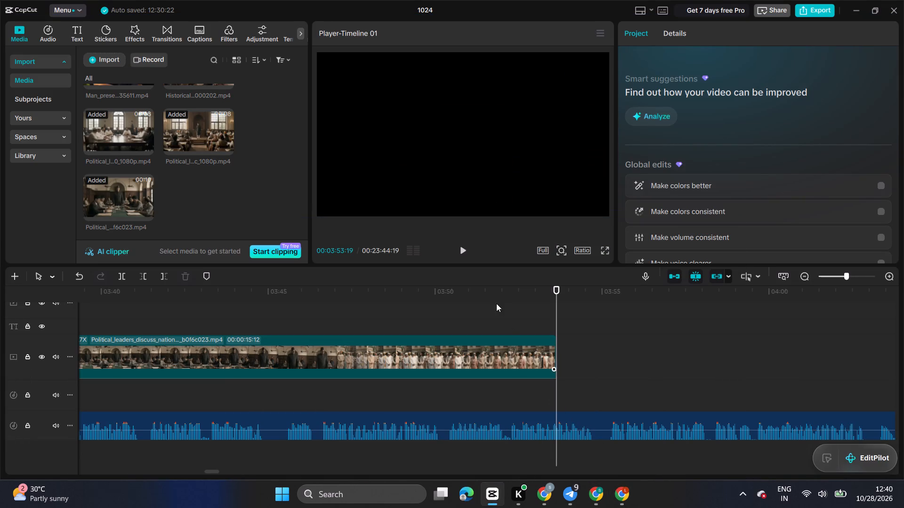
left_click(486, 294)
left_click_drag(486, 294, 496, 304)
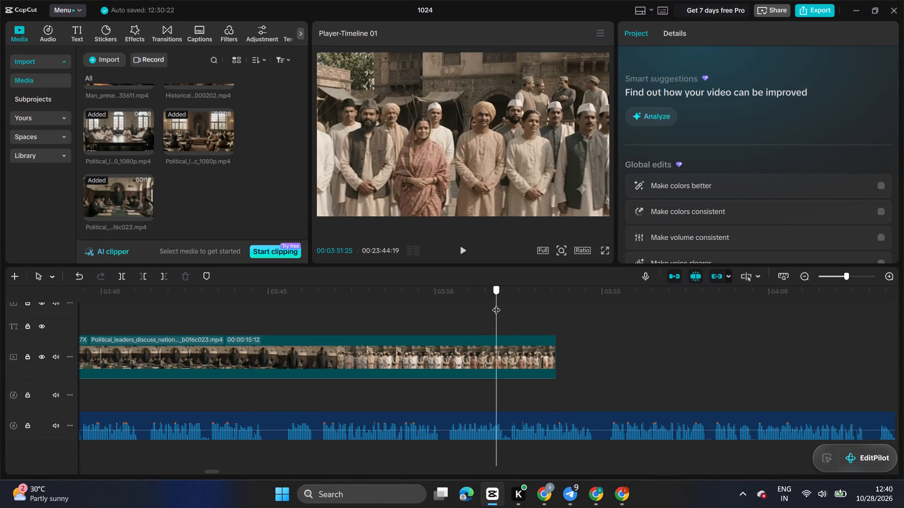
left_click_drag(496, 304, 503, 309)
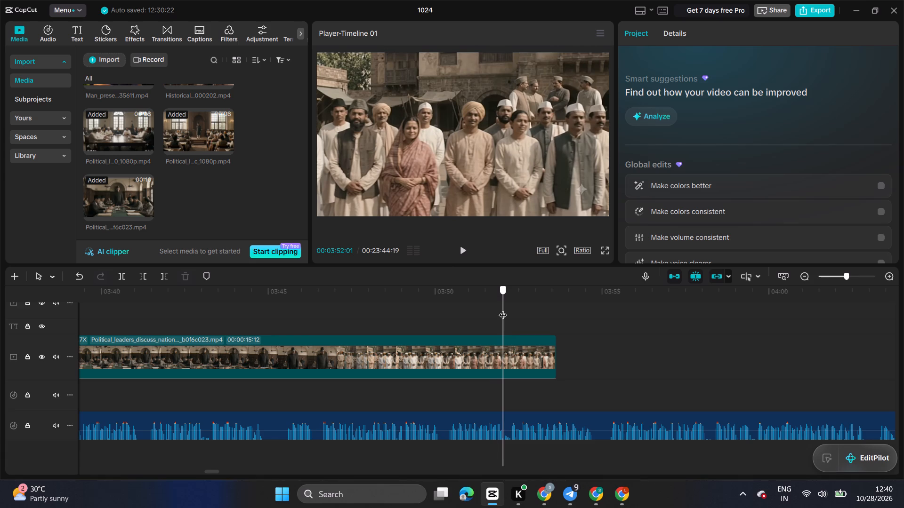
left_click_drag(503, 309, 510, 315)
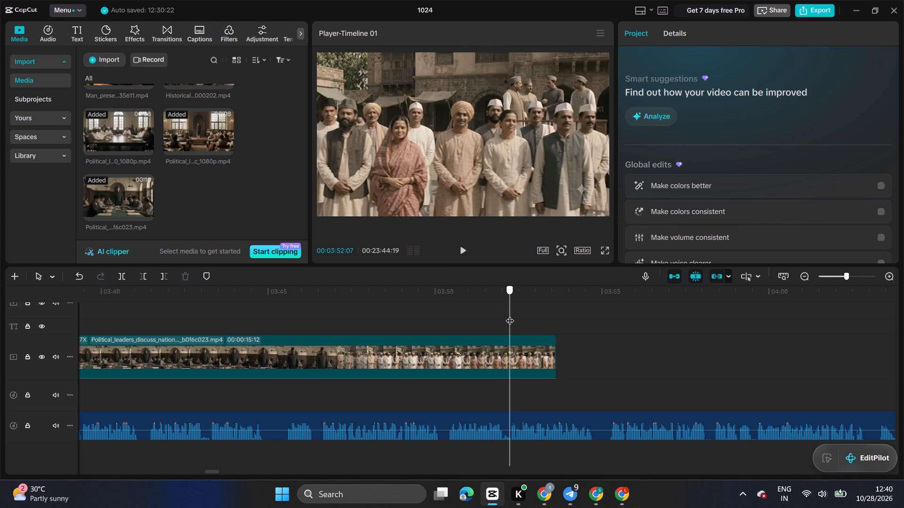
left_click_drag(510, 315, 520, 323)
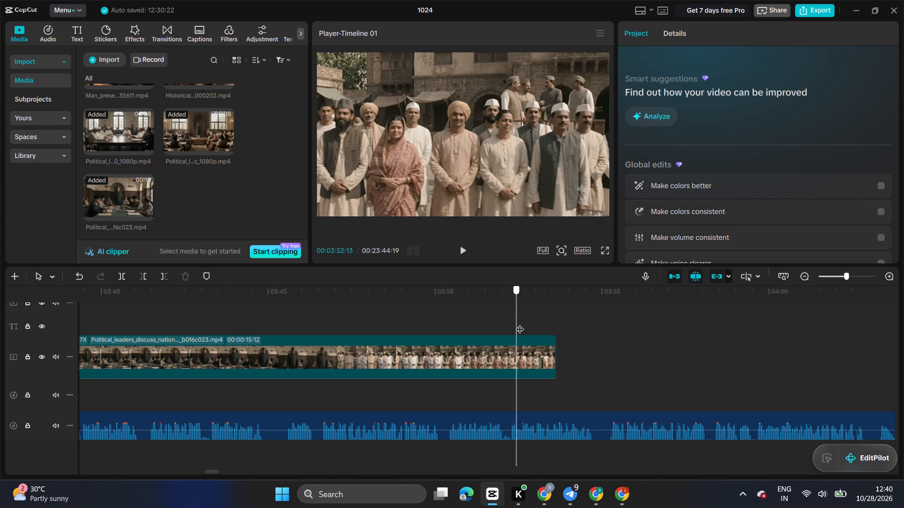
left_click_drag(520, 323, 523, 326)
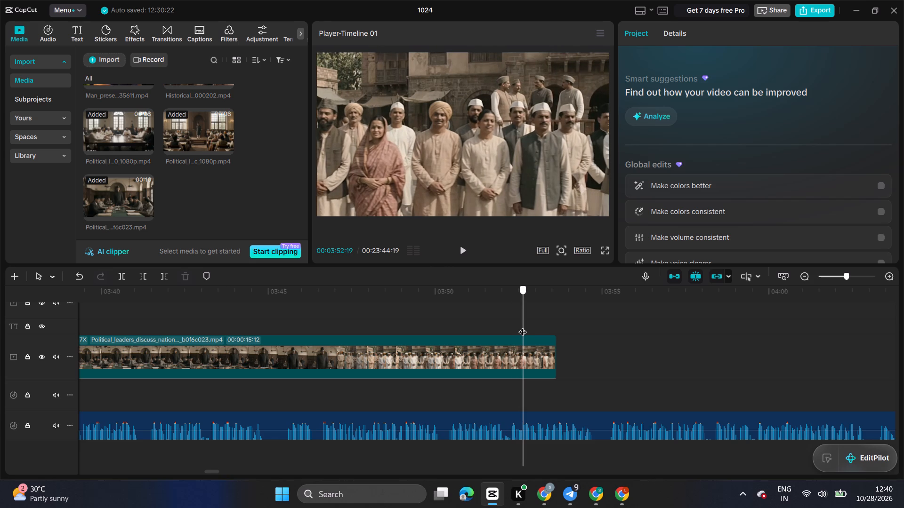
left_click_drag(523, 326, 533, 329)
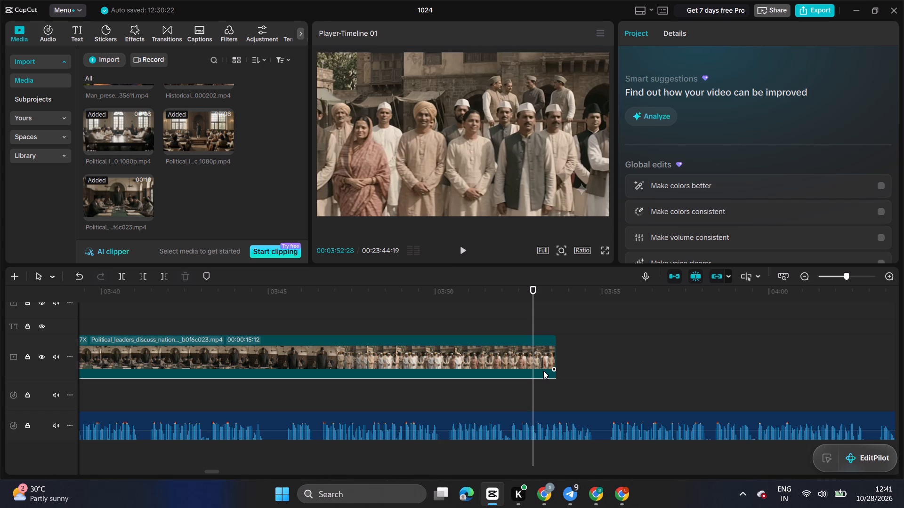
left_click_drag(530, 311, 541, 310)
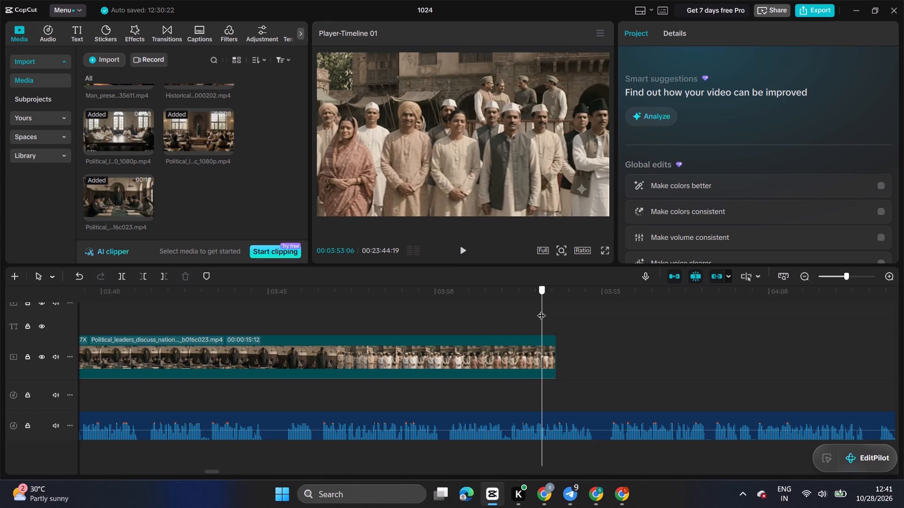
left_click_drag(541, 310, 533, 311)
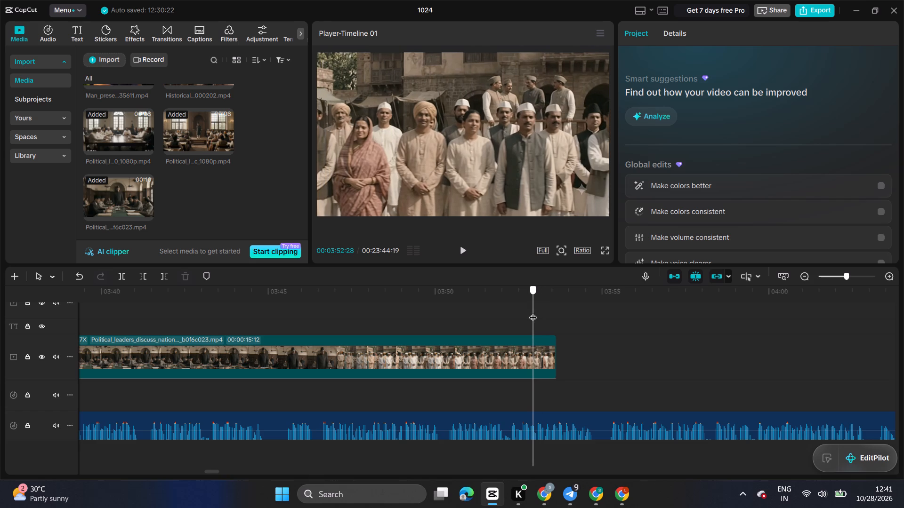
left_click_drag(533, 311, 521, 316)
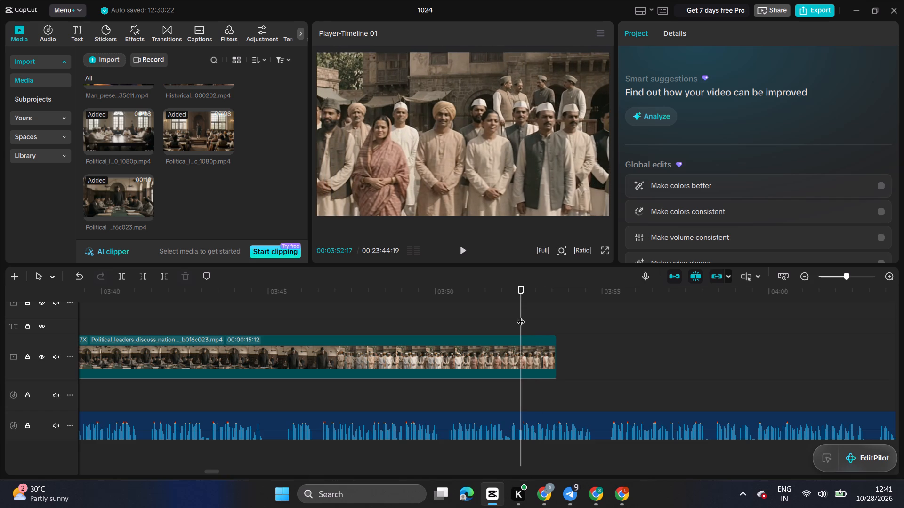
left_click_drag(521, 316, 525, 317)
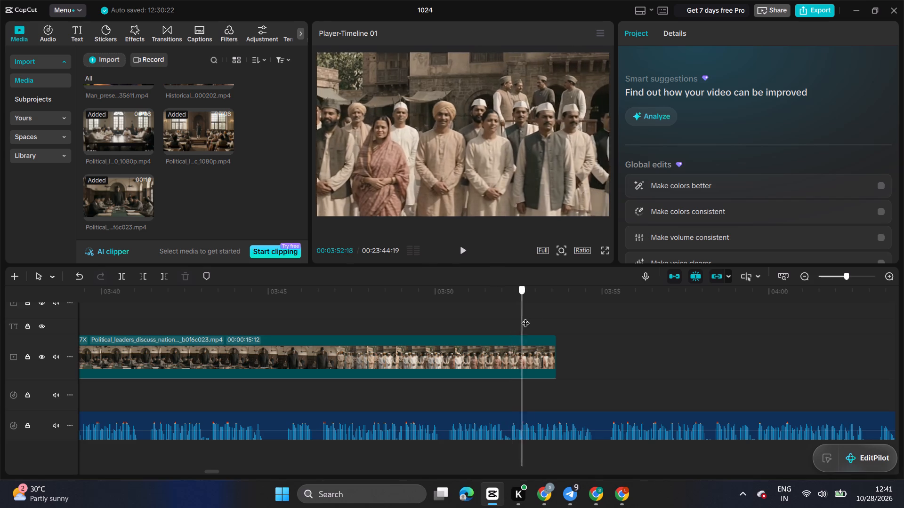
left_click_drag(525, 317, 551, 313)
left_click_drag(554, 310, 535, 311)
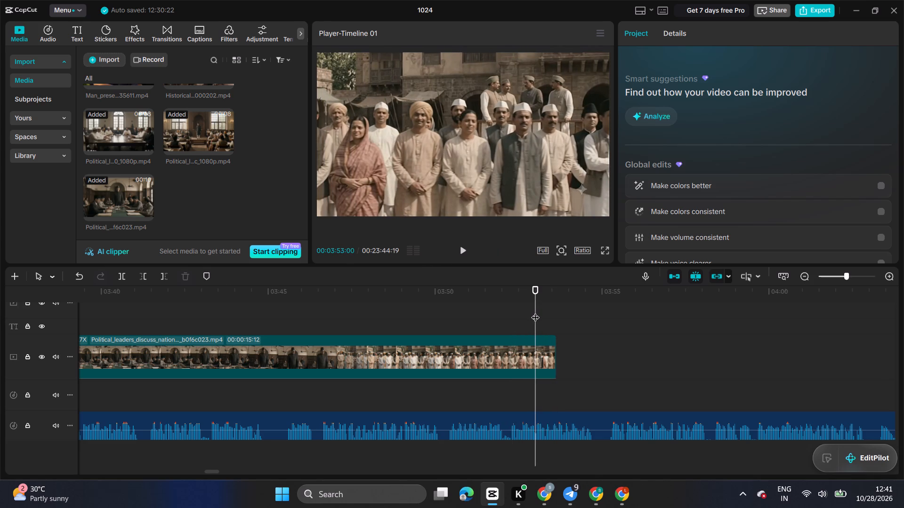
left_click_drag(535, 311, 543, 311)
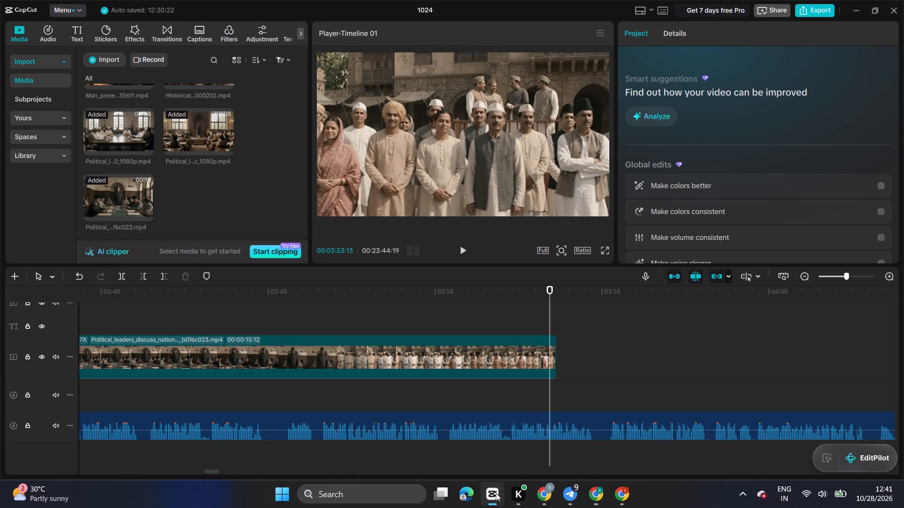
left_click(109, 56)
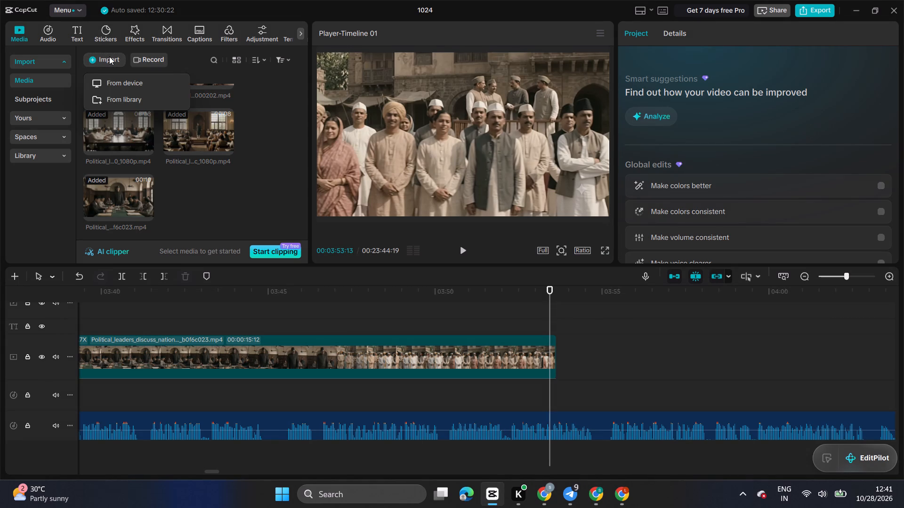
left_click(122, 81)
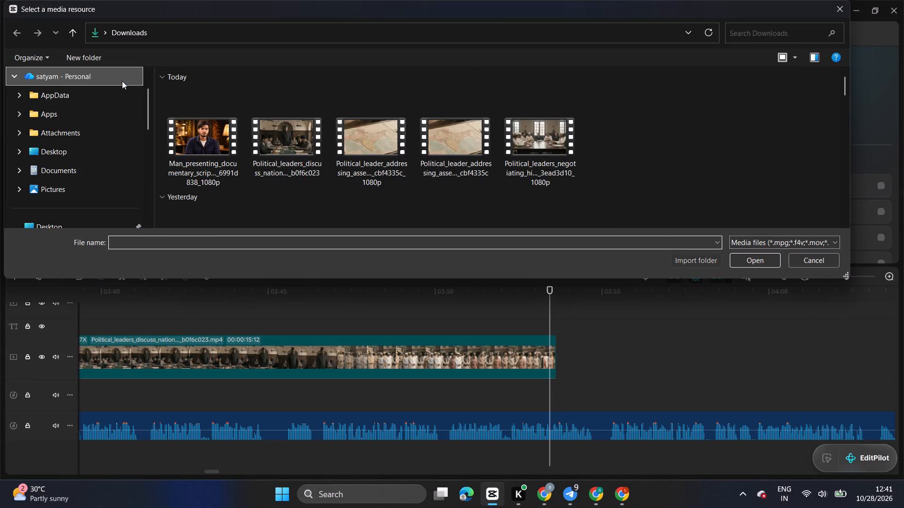
double_click(180, 131)
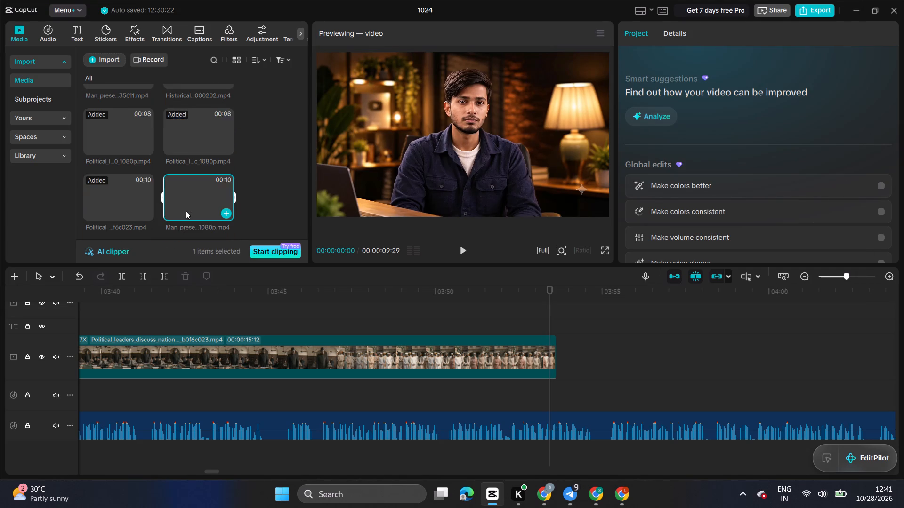
Place the imported presenter clip directly after the last political leaders clip on the video track and play across the join.
scroll(186, 211, "down", 1)
left_click_drag(196, 194, 611, 317)
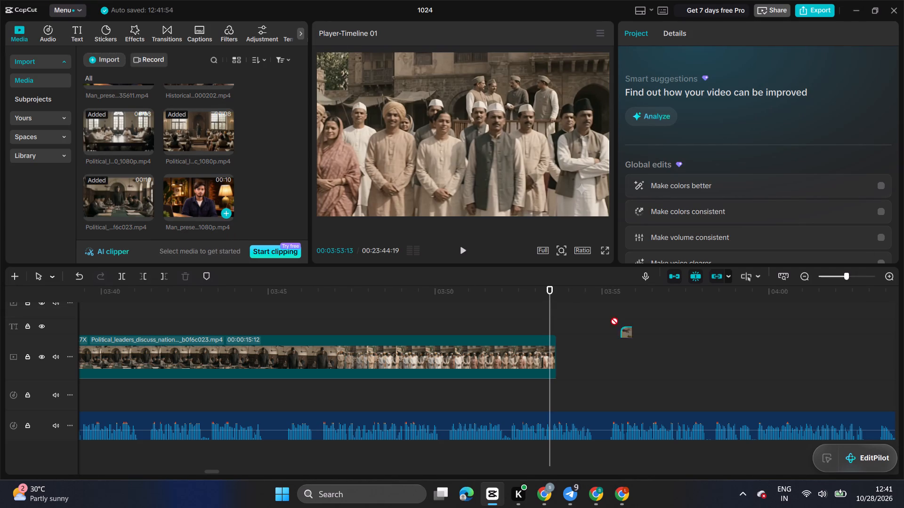
left_click_drag(611, 317, 562, 362)
left_click(549, 304)
left_click_drag(549, 304, 553, 306)
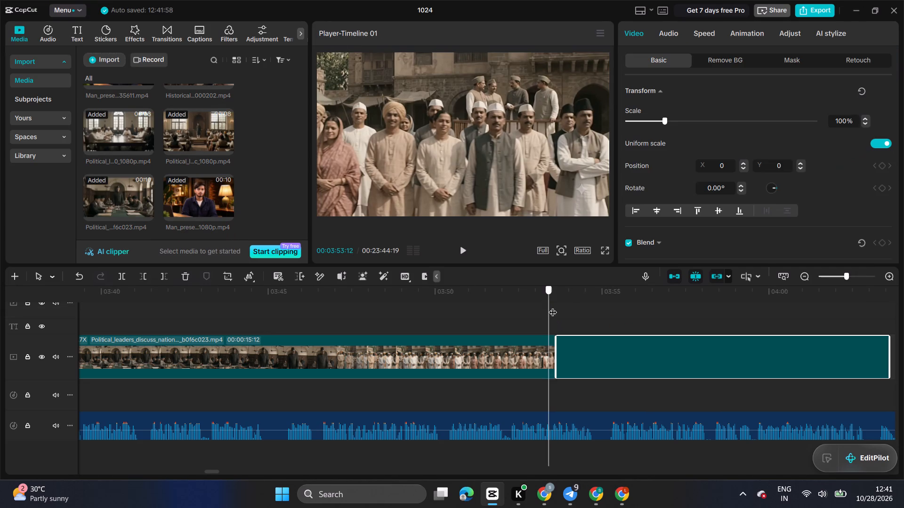
left_click_drag(553, 306, 555, 307)
left_click(466, 248)
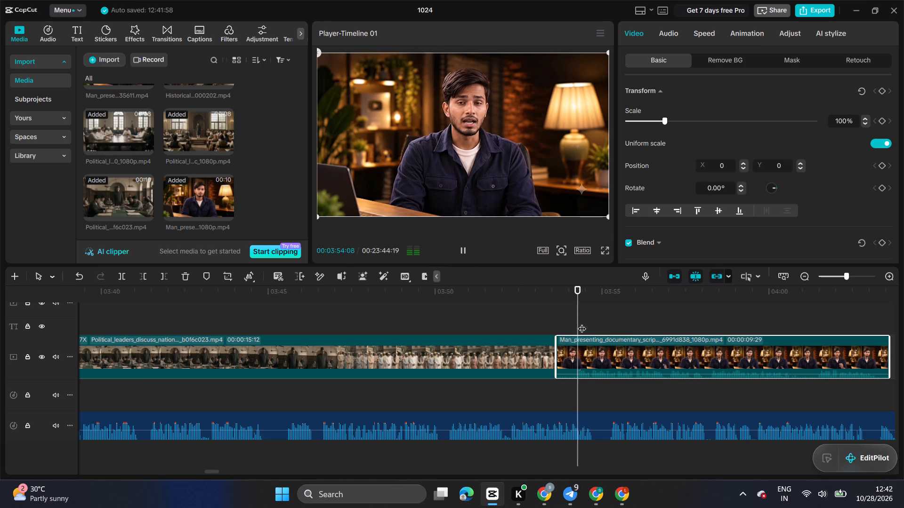
left_click(578, 318)
left_click_drag(578, 318, 570, 319)
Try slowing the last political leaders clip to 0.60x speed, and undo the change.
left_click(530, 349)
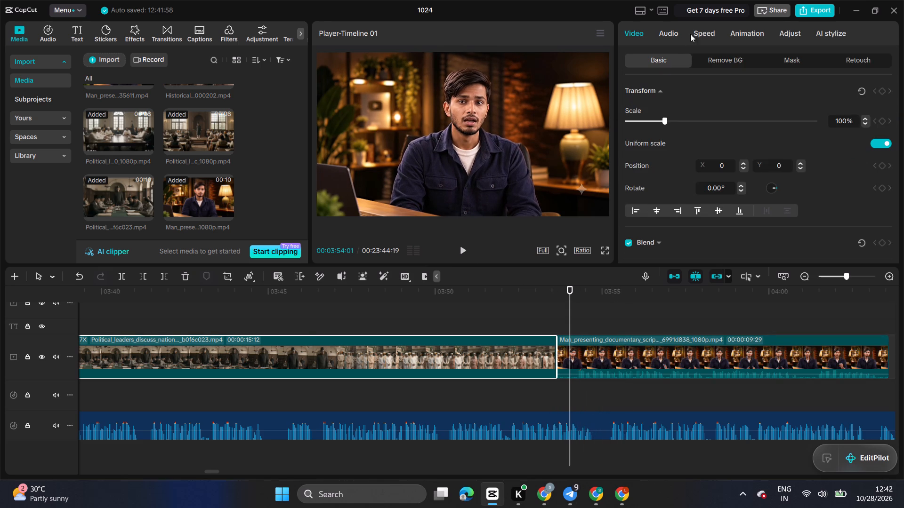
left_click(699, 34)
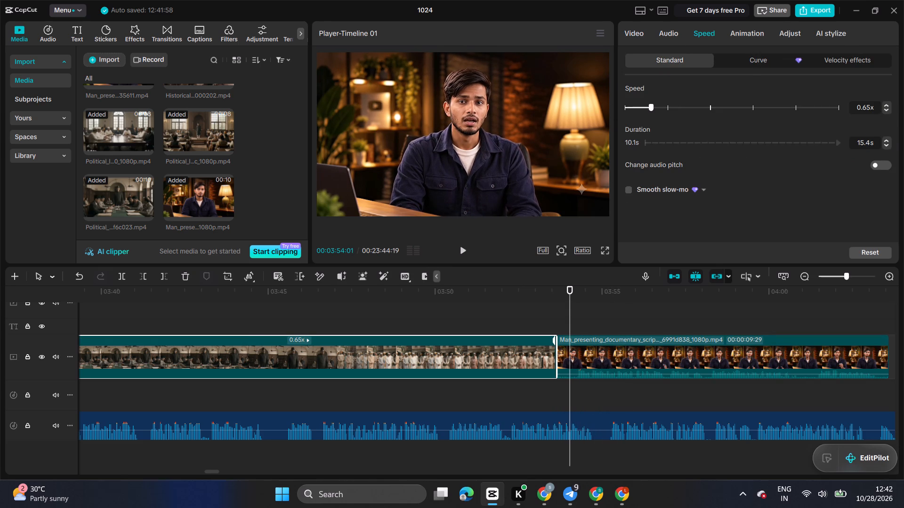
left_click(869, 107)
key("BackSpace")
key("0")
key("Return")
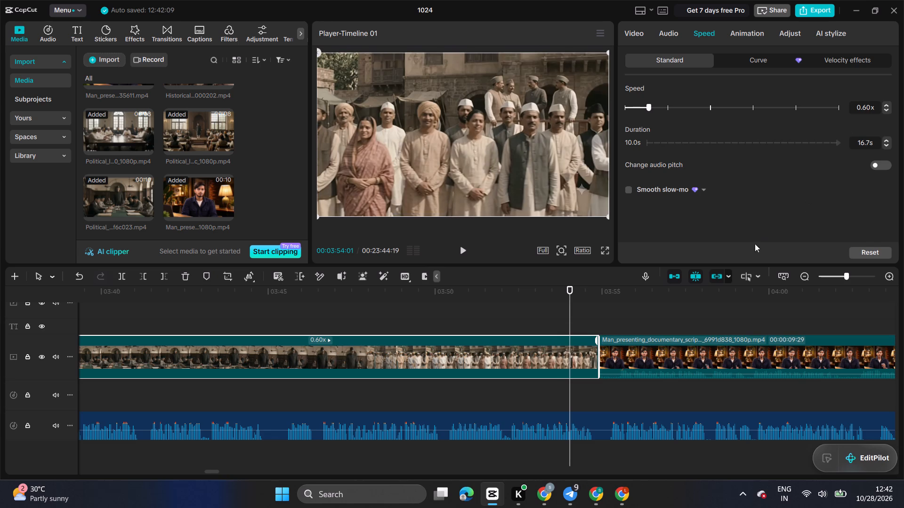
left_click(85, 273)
Cut the silent stretch from 03:44:25 to 03:45:17 out of the narration audio and close the gap.
left_click(591, 441)
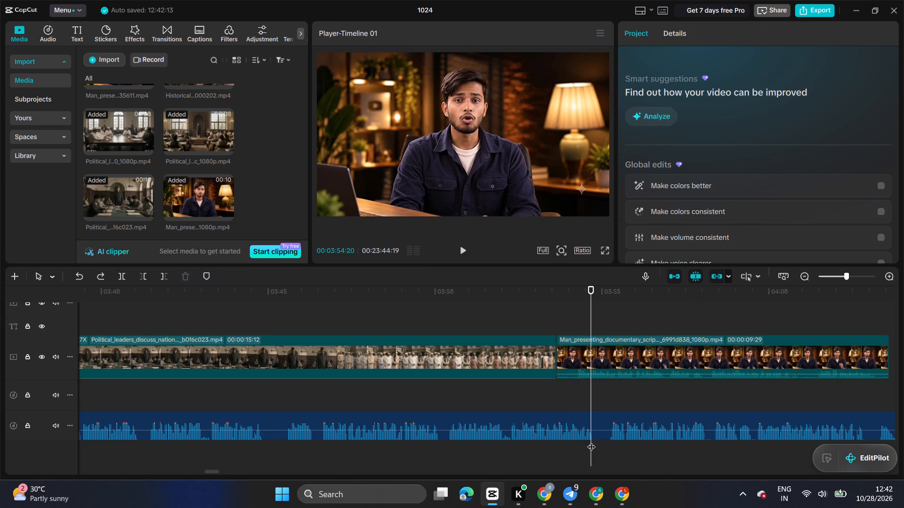
left_click_drag(591, 441, 307, 441)
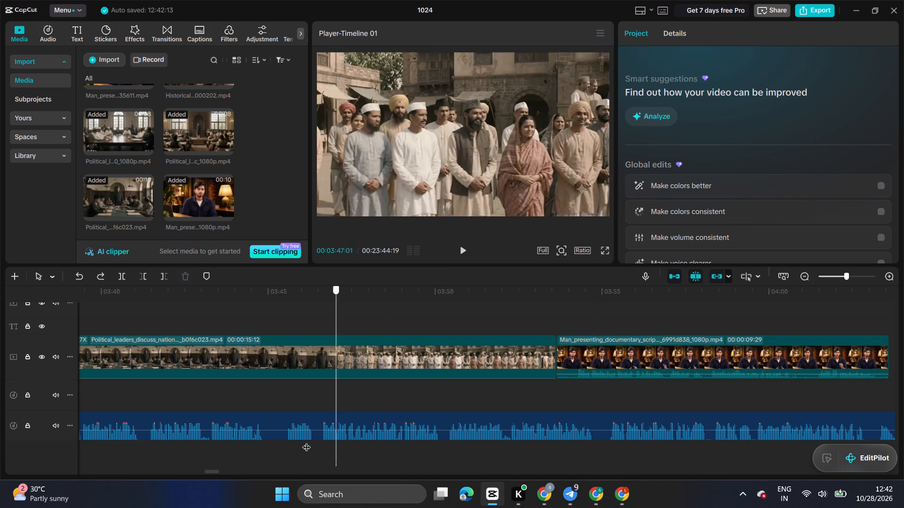
left_click_drag(307, 441, 263, 446)
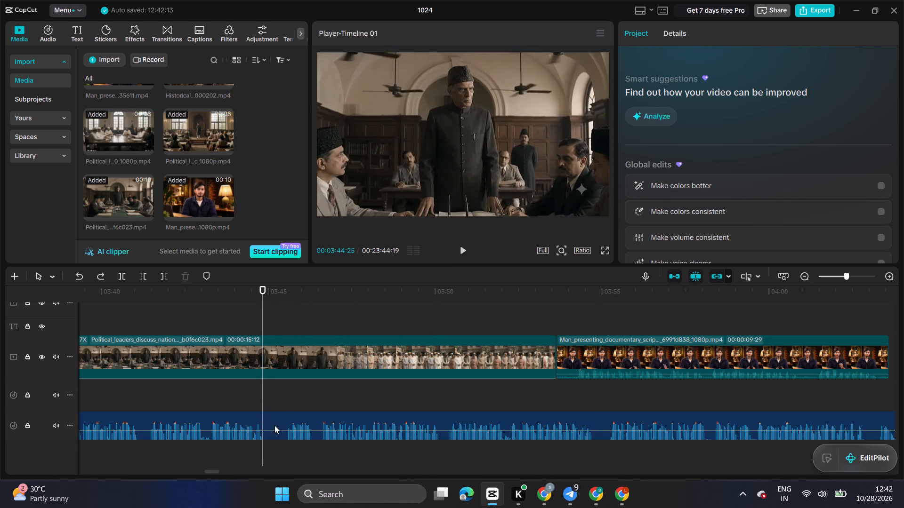
left_click(274, 425)
left_click(116, 278)
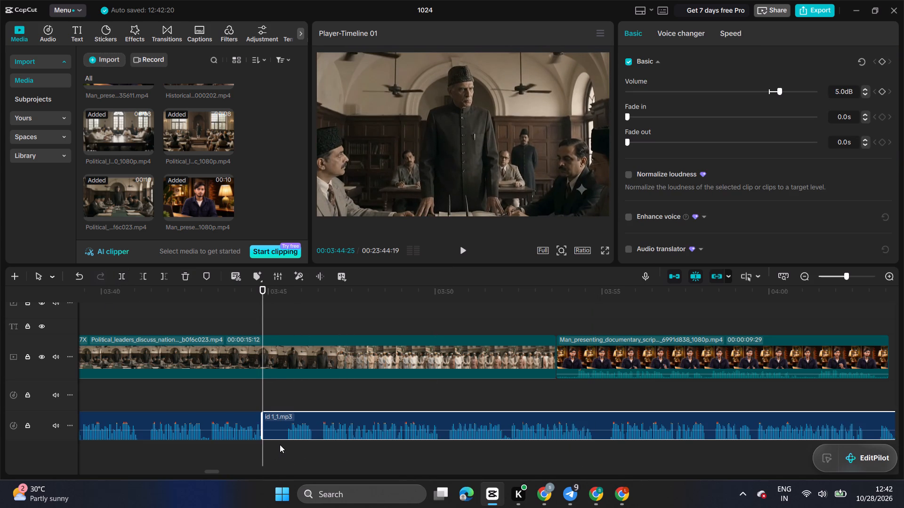
double_click(288, 443)
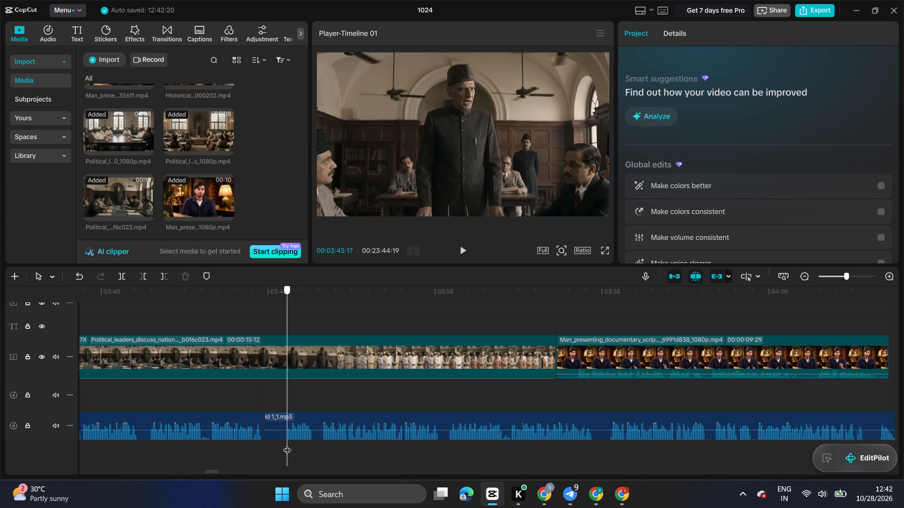
left_click(275, 433)
left_click(144, 278)
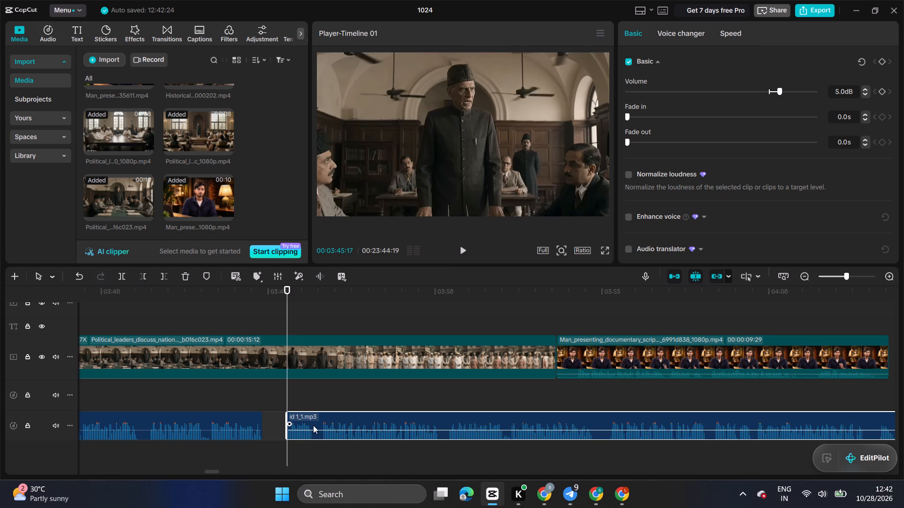
left_click_drag(310, 423, 285, 426)
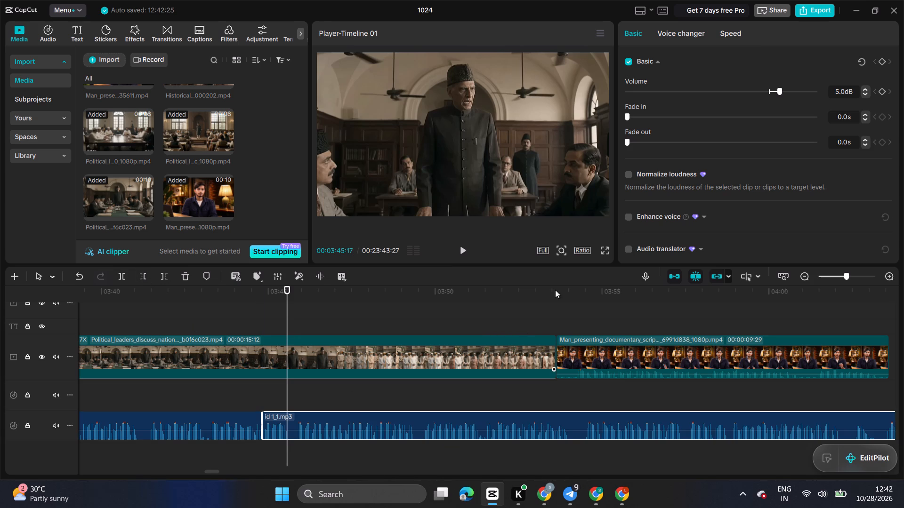
Play on to the presenter clip, cut the narration pause from 03:54:06 to 03:54:15 and close the gap.
left_click(469, 245)
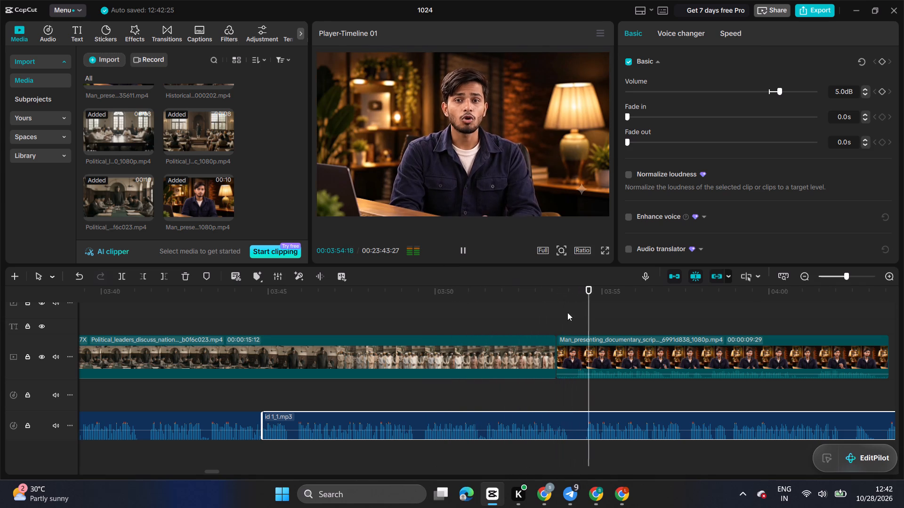
left_click(578, 317)
left_click(578, 317)
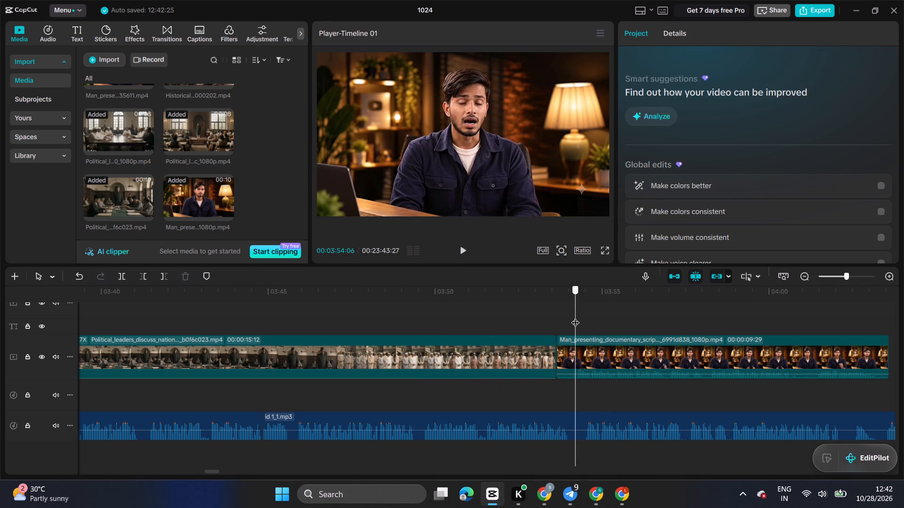
left_click(579, 422)
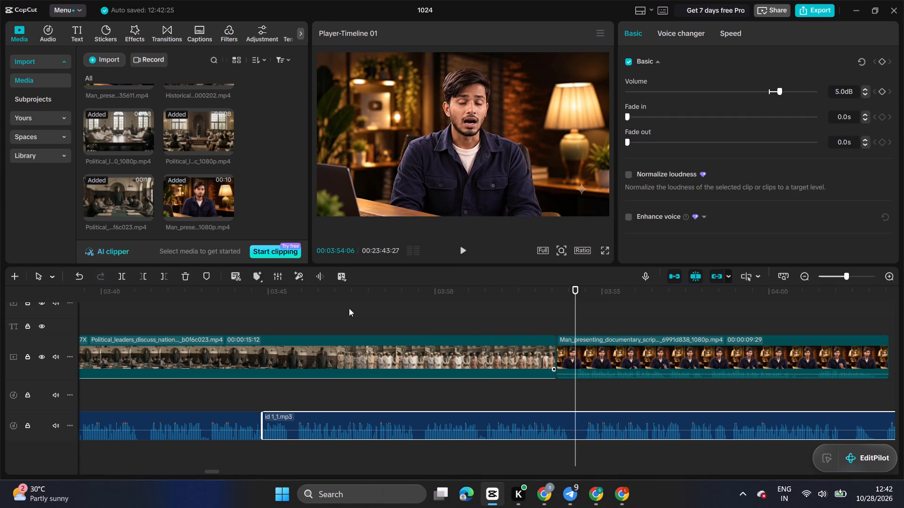
left_click(123, 274)
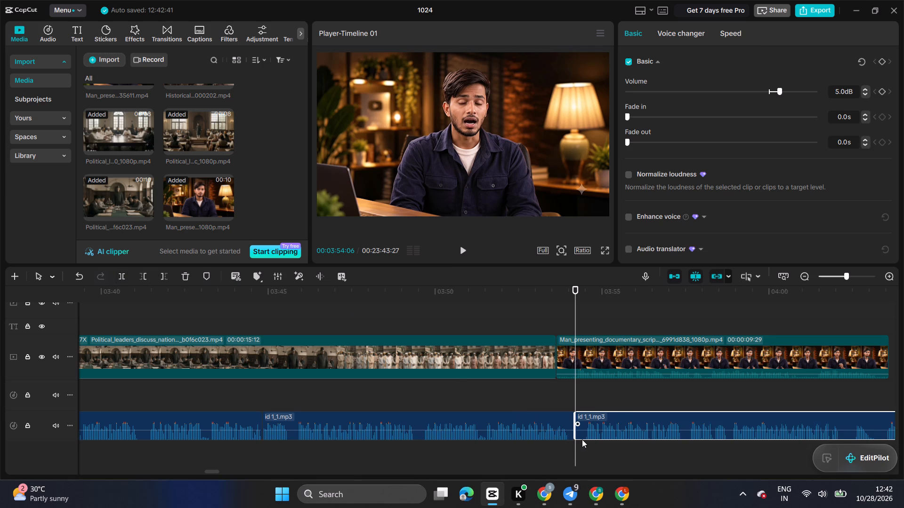
left_click(583, 441)
left_click(583, 441)
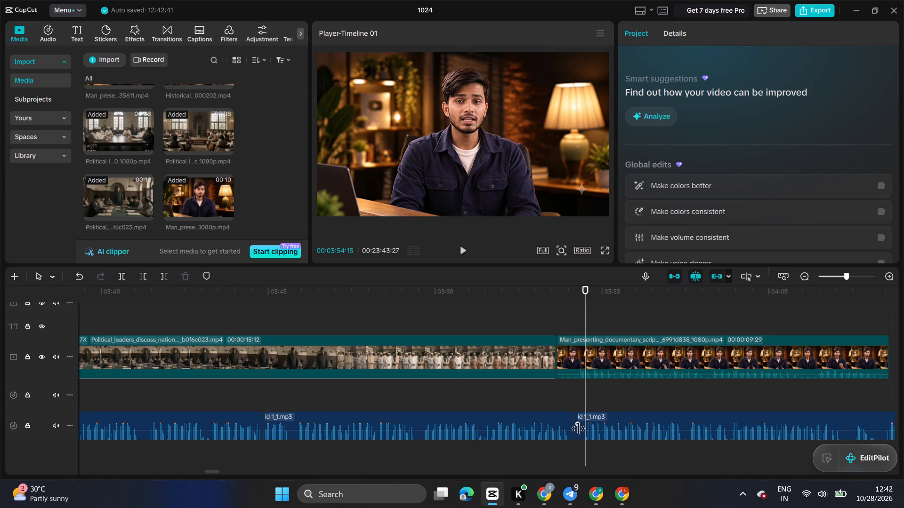
left_click(578, 429)
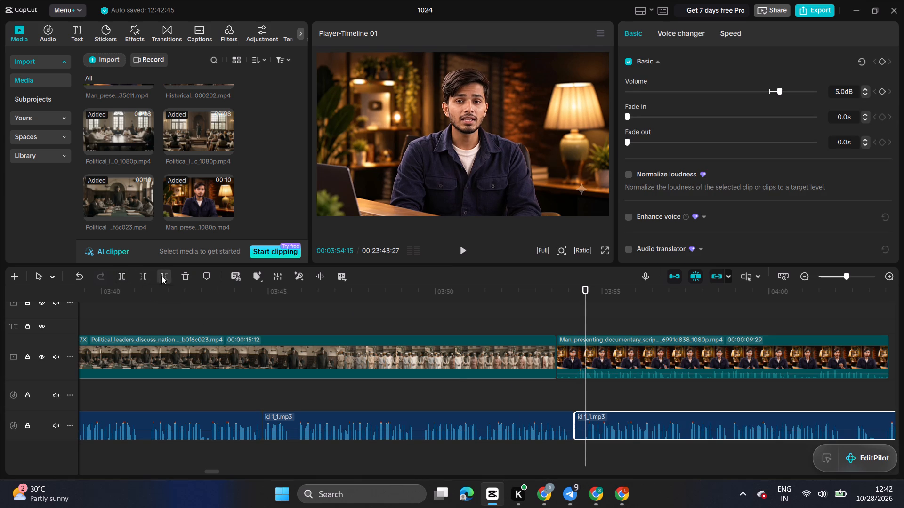
left_click(145, 276)
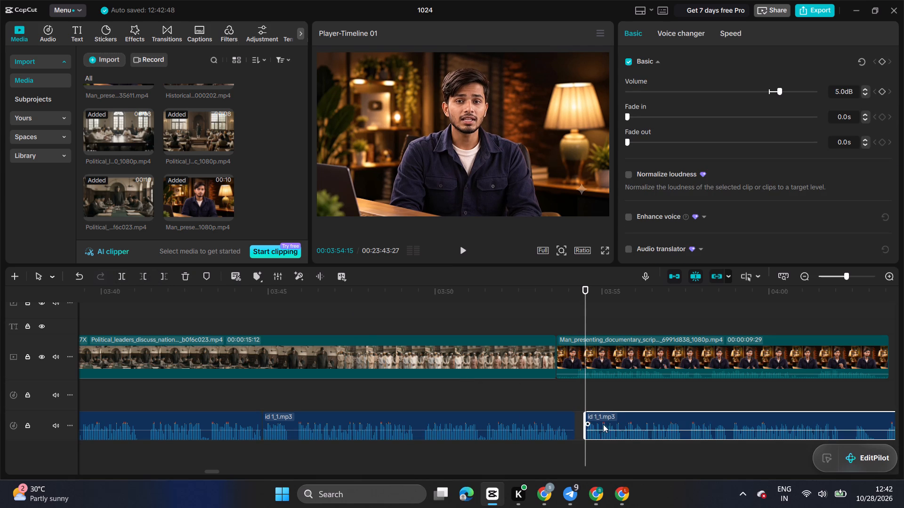
left_click_drag(586, 393, 579, 390)
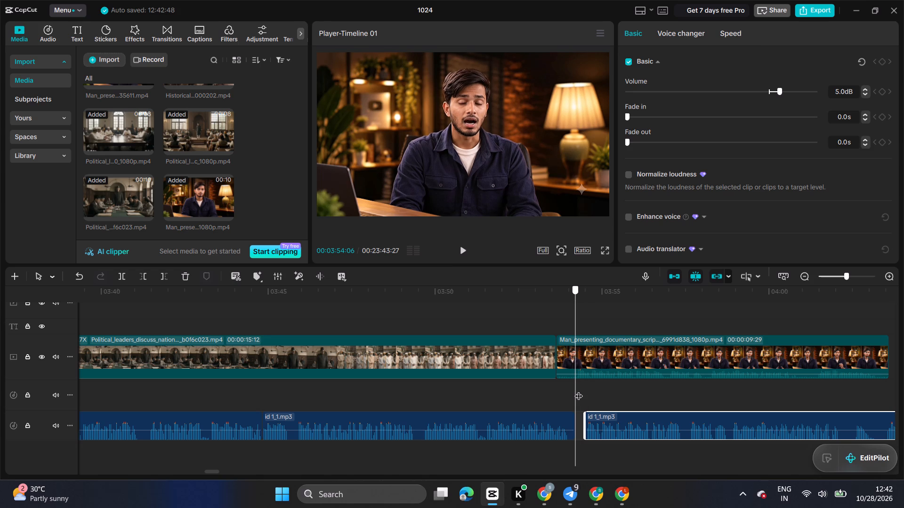
left_click_drag(600, 426, 589, 427)
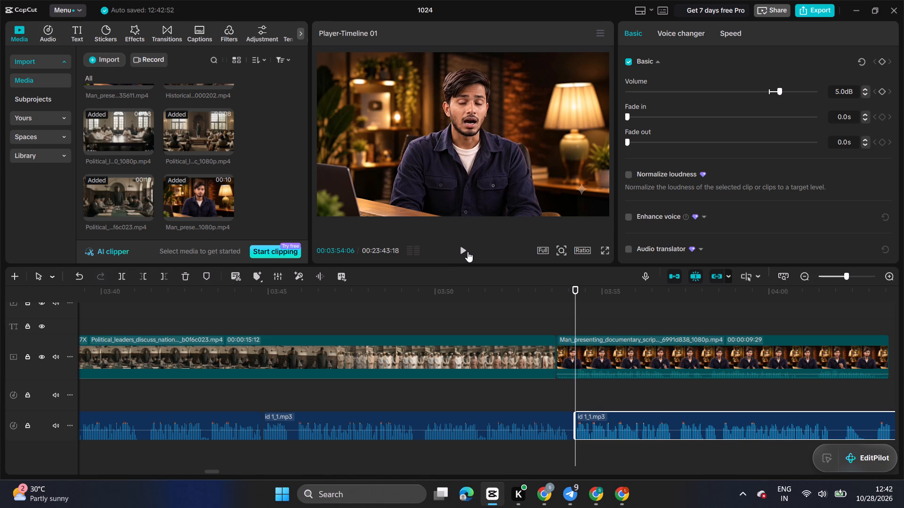
Play the presenter clip against the narration and split the clip at 03:57:00, where the spoken phrase ends.
left_click(468, 252)
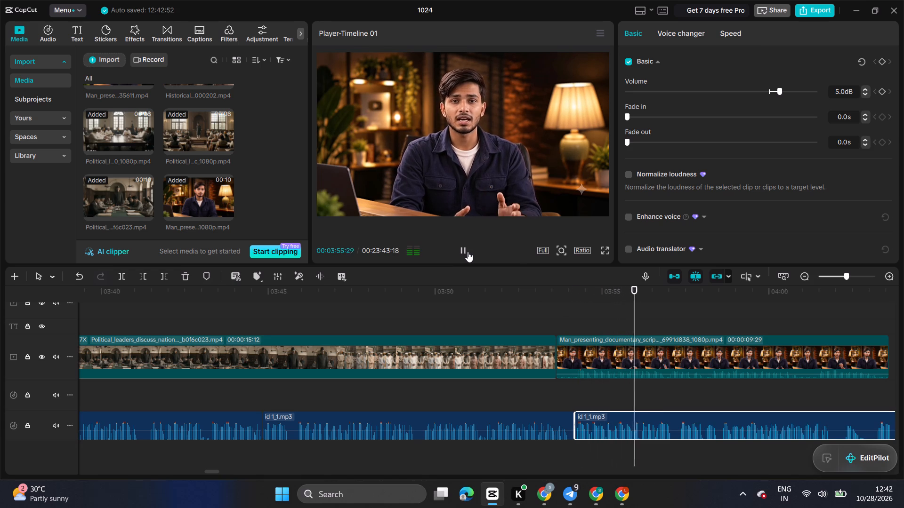
left_click(468, 252)
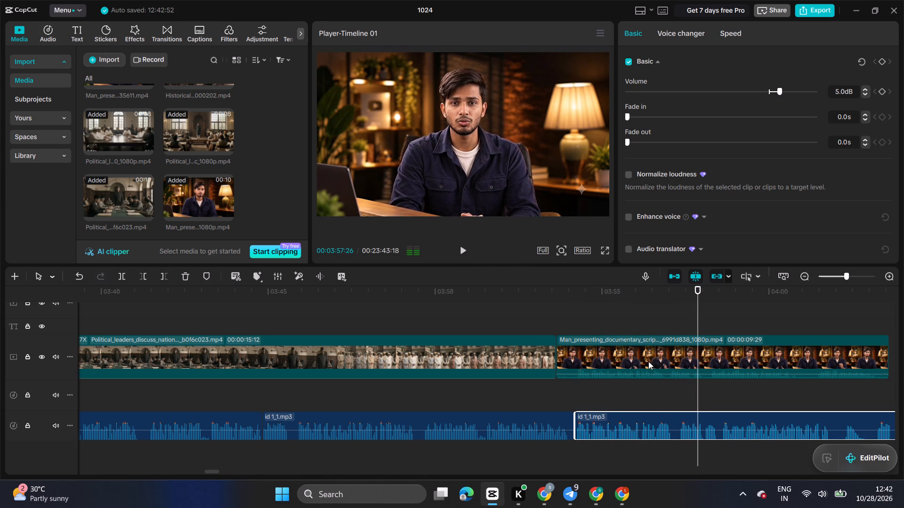
left_click(679, 452)
left_click_drag(679, 452, 670, 445)
double_click(890, 272)
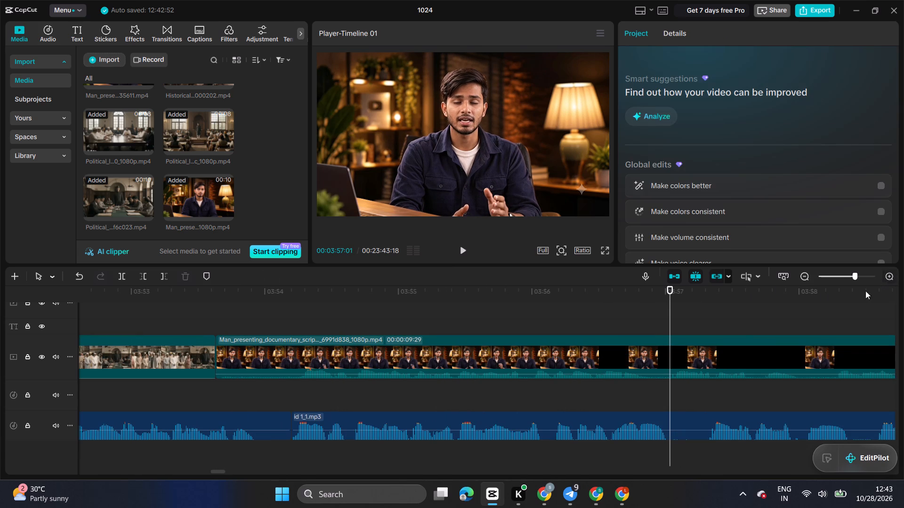
left_click(666, 330)
left_click_drag(666, 330, 577, 331)
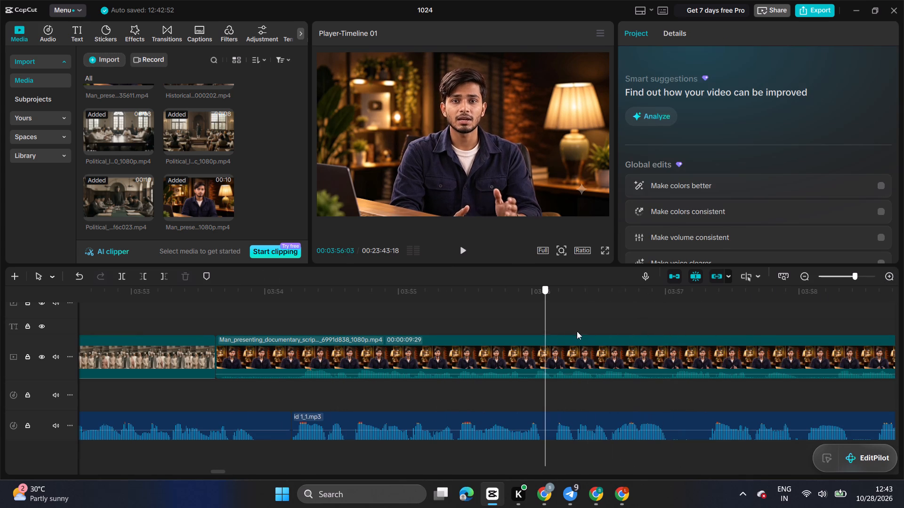
left_click_drag(577, 331, 666, 341)
left_click(662, 354)
left_click(127, 272)
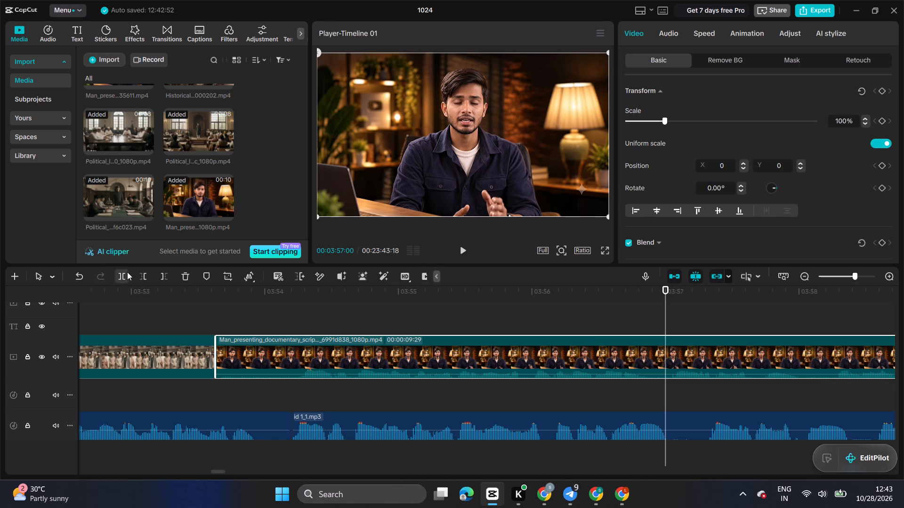
Slow the presenter clip portion that ends at the 03:57:00 split to 0.95x speed.
left_click(580, 355)
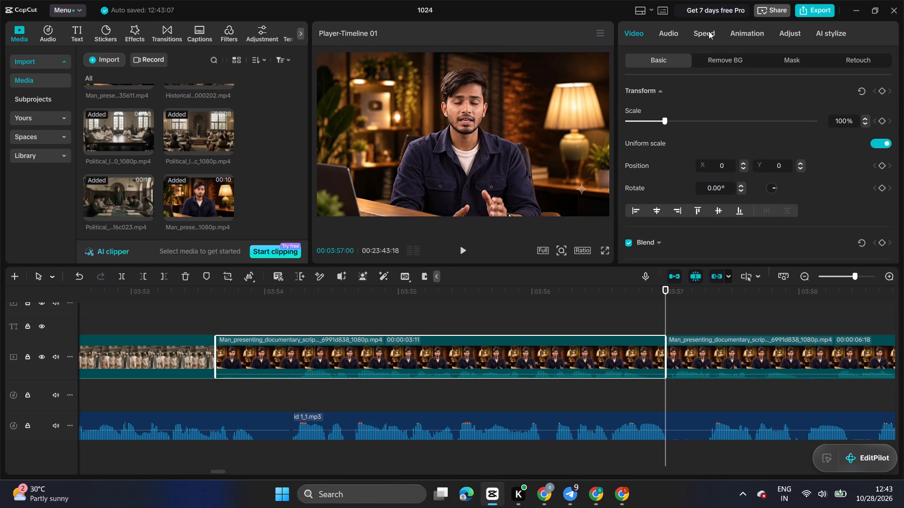
left_click(709, 31)
left_click(888, 109)
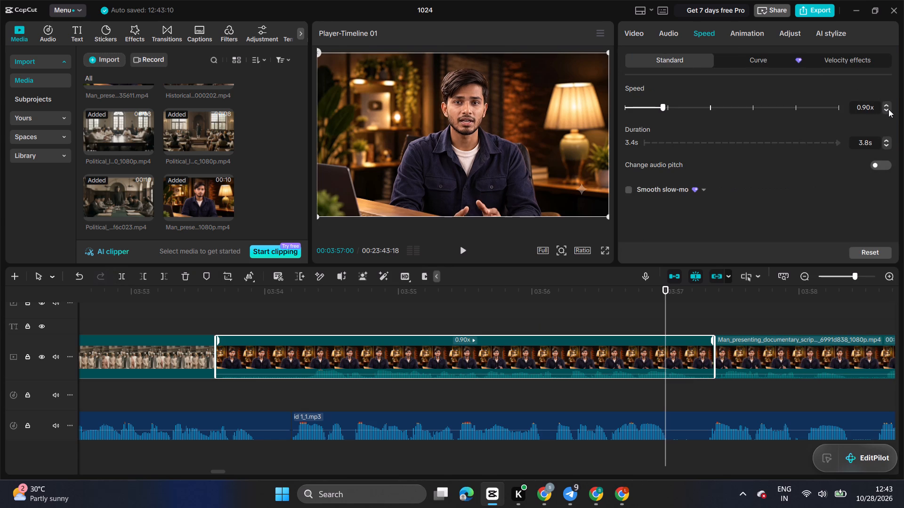
left_click(870, 109)
key("BackSpace")
key("5")
key("Return")
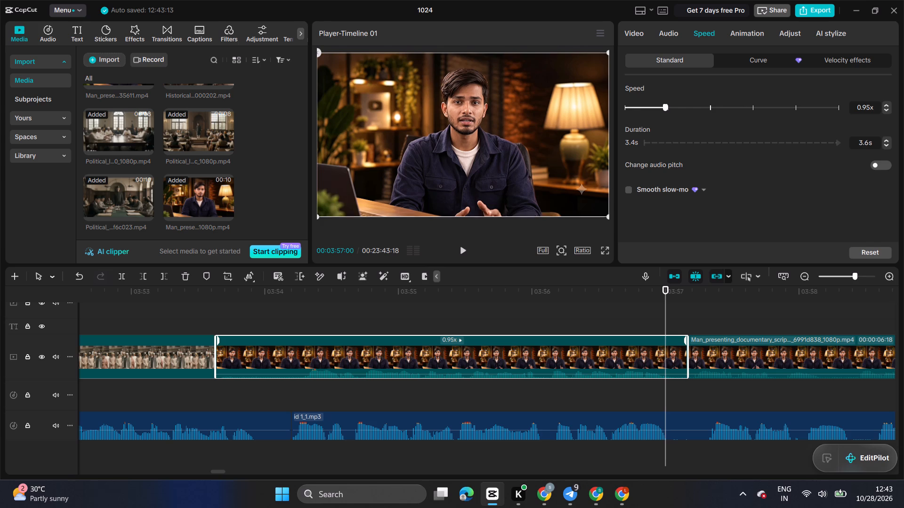
Play on, cut the narration pause from 03:57:01 to 03:57:09 and move the following audio back to nearly close the gap.
left_click(458, 250)
left_click(458, 250)
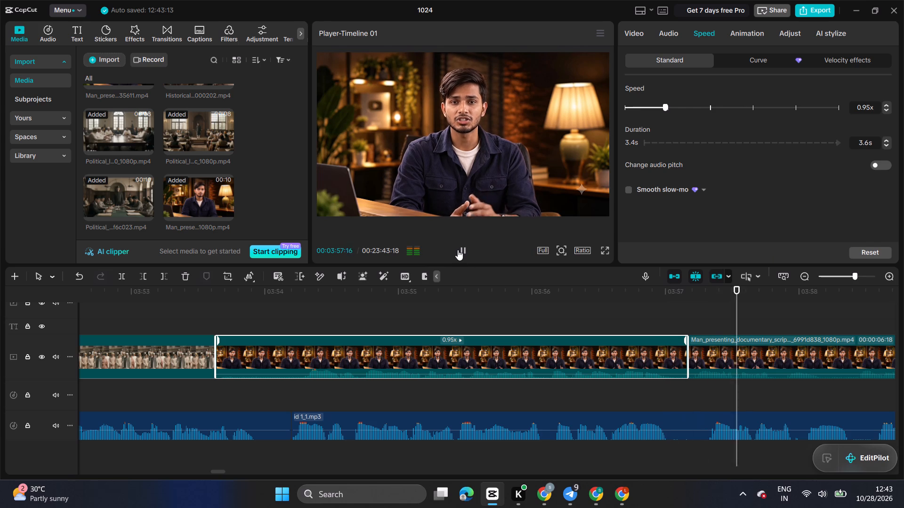
left_click(458, 250)
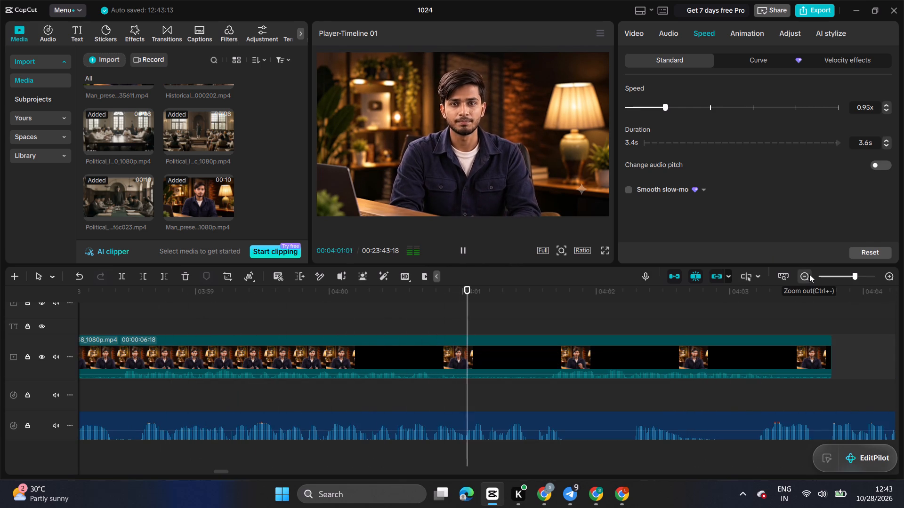
left_click(809, 274)
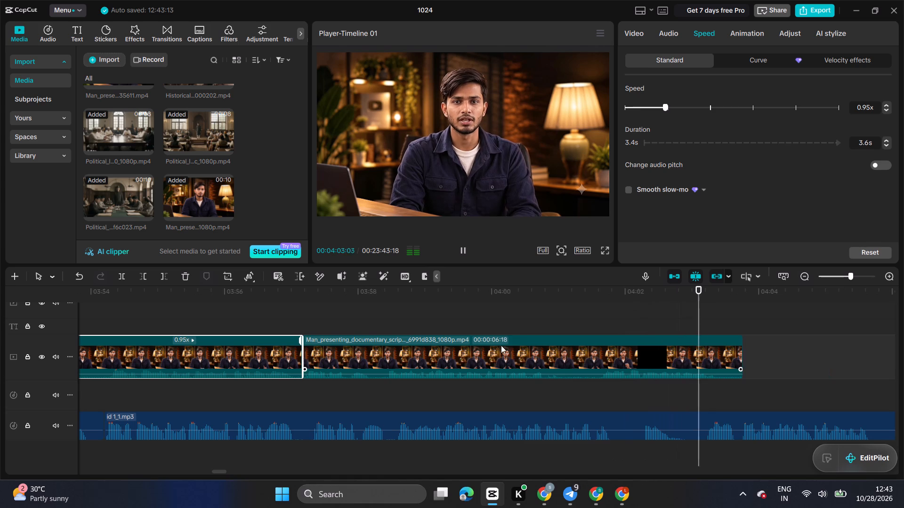
left_click(597, 297)
left_click_drag(597, 296, 439, 345)
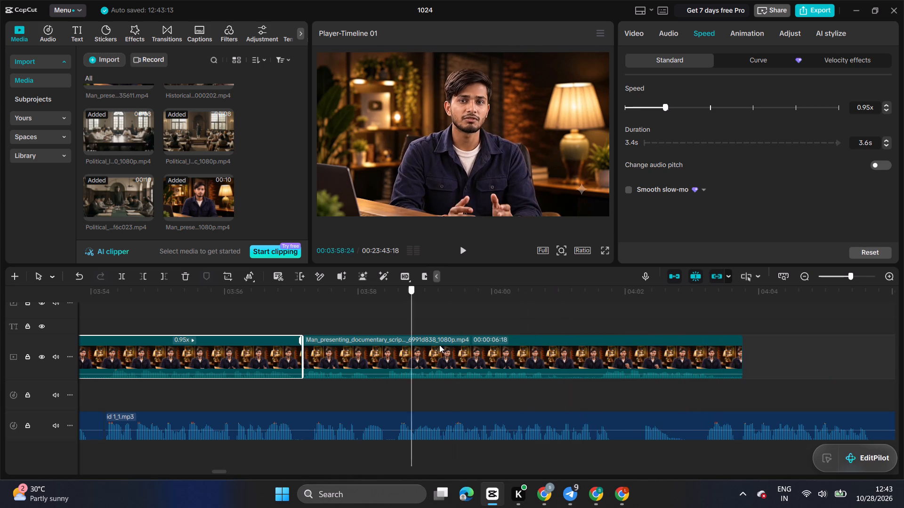
left_click_drag(439, 345, 293, 367)
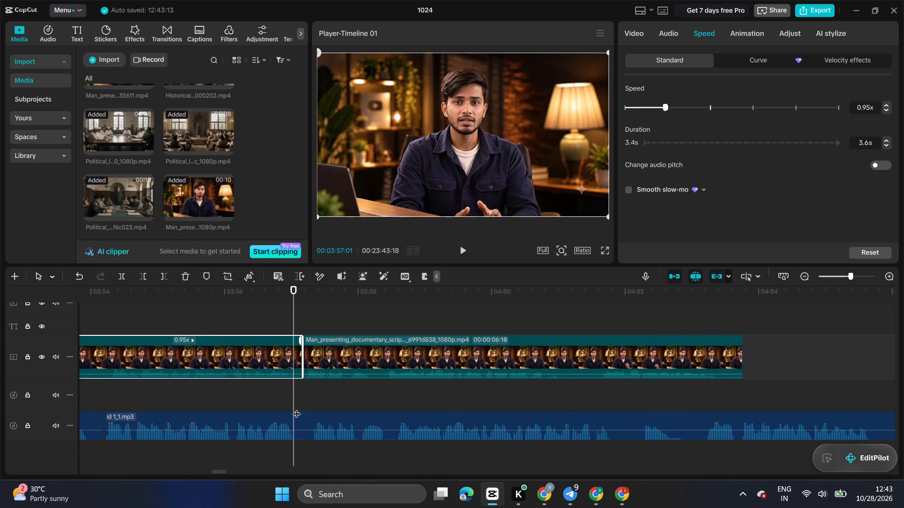
left_click(297, 425)
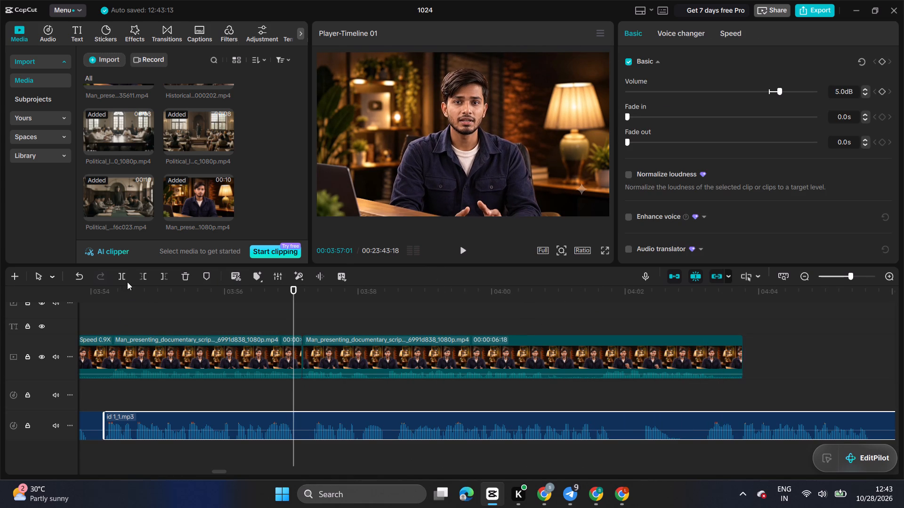
left_click(122, 277)
left_click(311, 446)
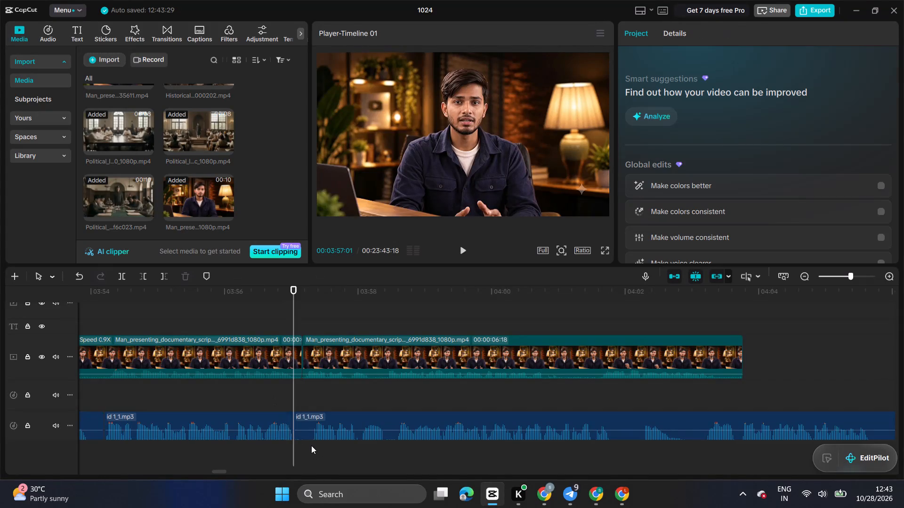
left_click(305, 434)
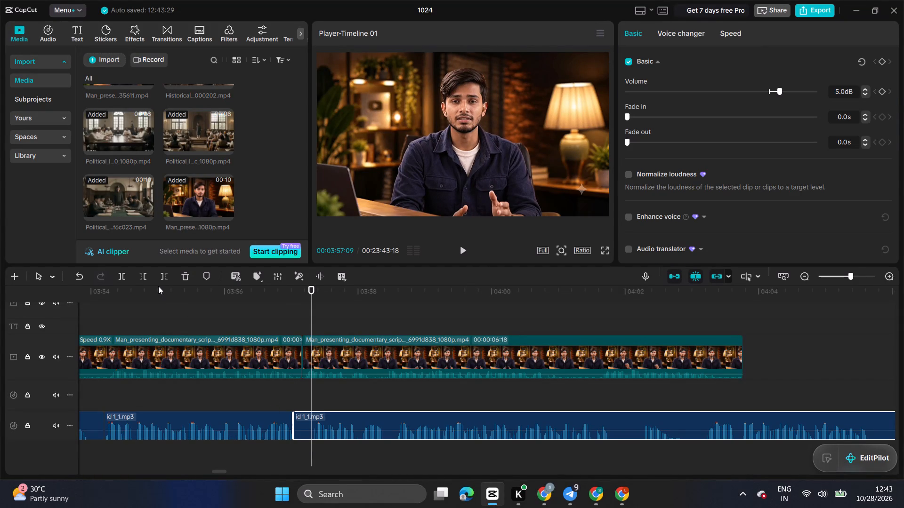
left_click(307, 427)
left_click(144, 274)
left_click_drag(331, 421, 316, 427)
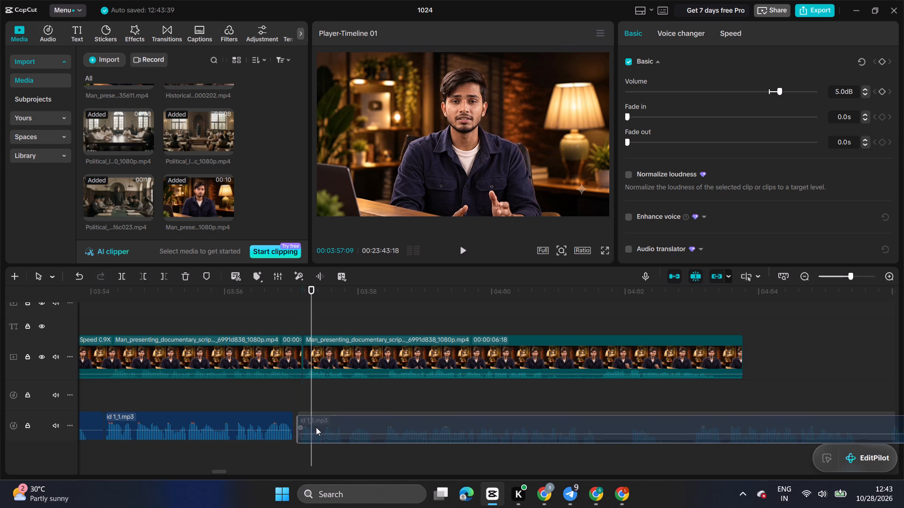
left_click_drag(316, 427, 317, 427)
Play from the 03:57:01 narration cut and split the second presenter clip portion at 04:01:18, where the spoken phrase ends.
left_click(290, 326)
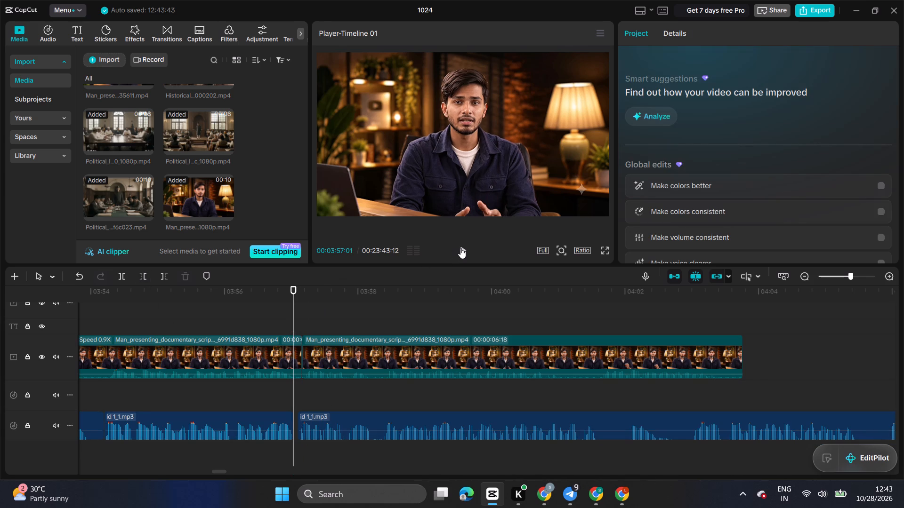
left_click(461, 248)
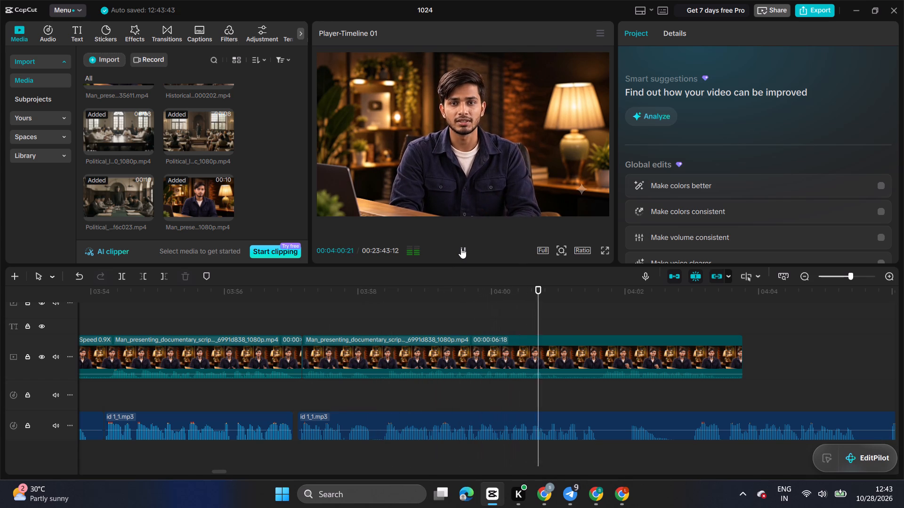
left_click(461, 248)
double_click(461, 248)
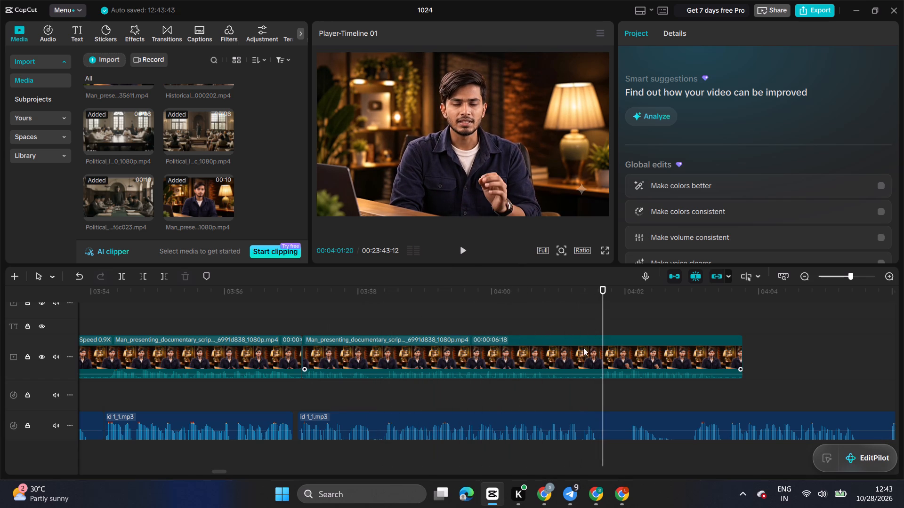
left_click(600, 324)
left_click(574, 356)
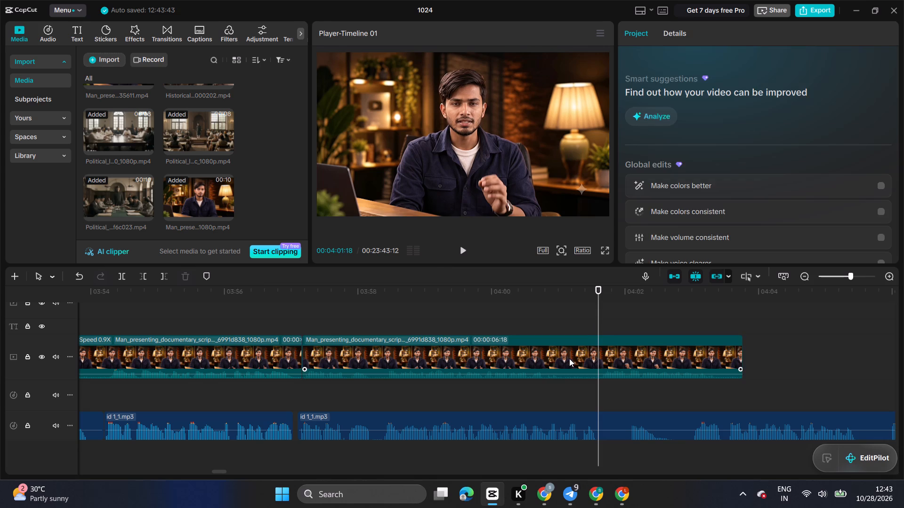
left_click(122, 273)
Slow the middle presenter clip portion to 0.90x speed and play it against the narration.
left_click(444, 357)
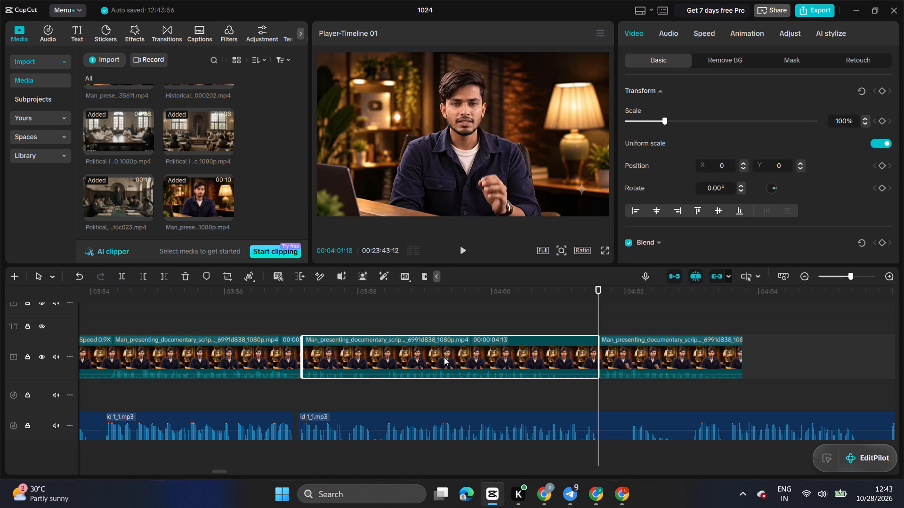
left_click(698, 32)
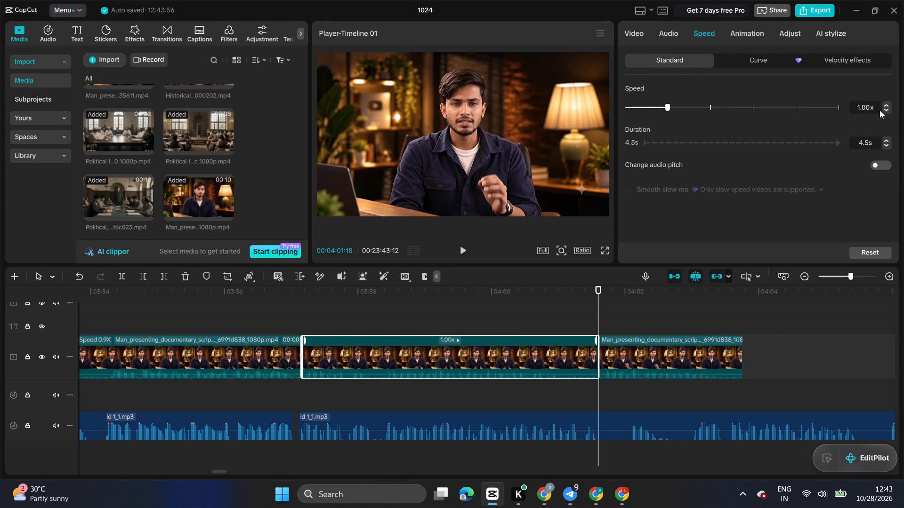
left_click(886, 110)
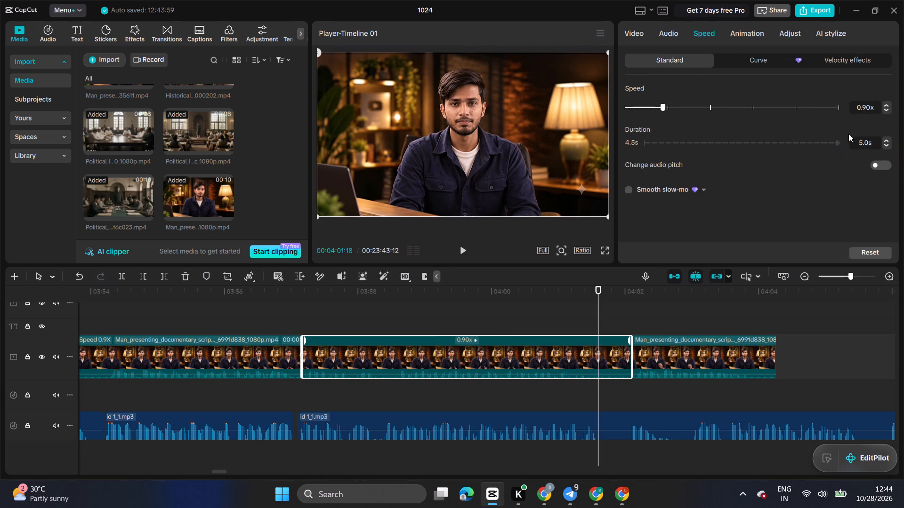
left_click(310, 302)
left_click(457, 250)
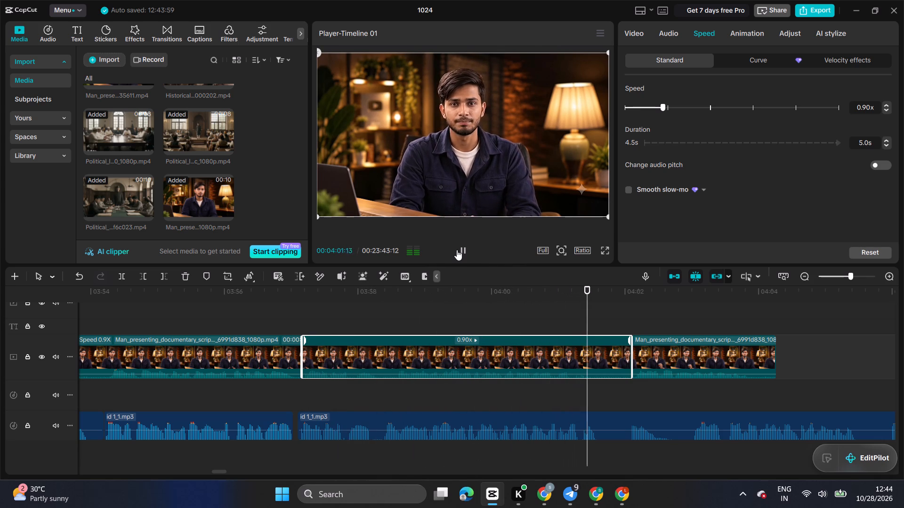
left_click(457, 250)
Cut the narration audio from 04:02:01 to 04:03:00 and join the following audio to the preceding piece on the same track.
left_click(623, 391)
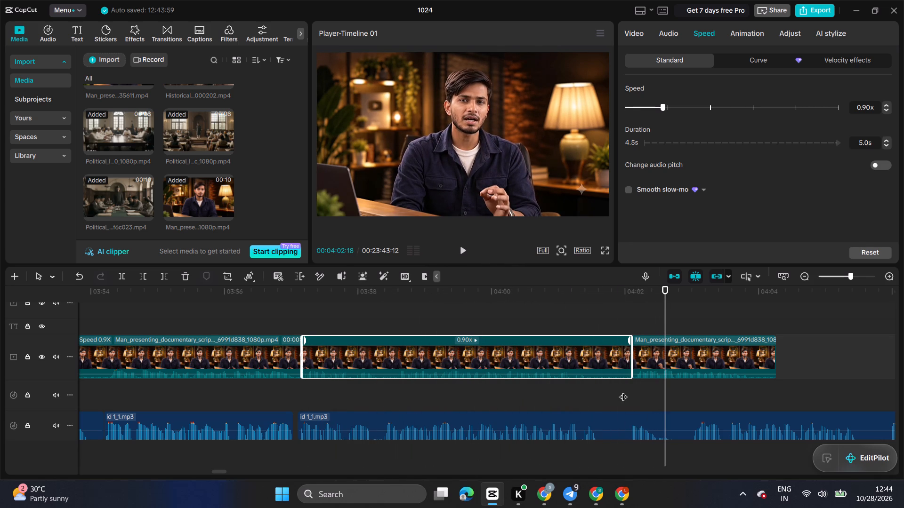
left_click_drag(623, 391, 628, 393)
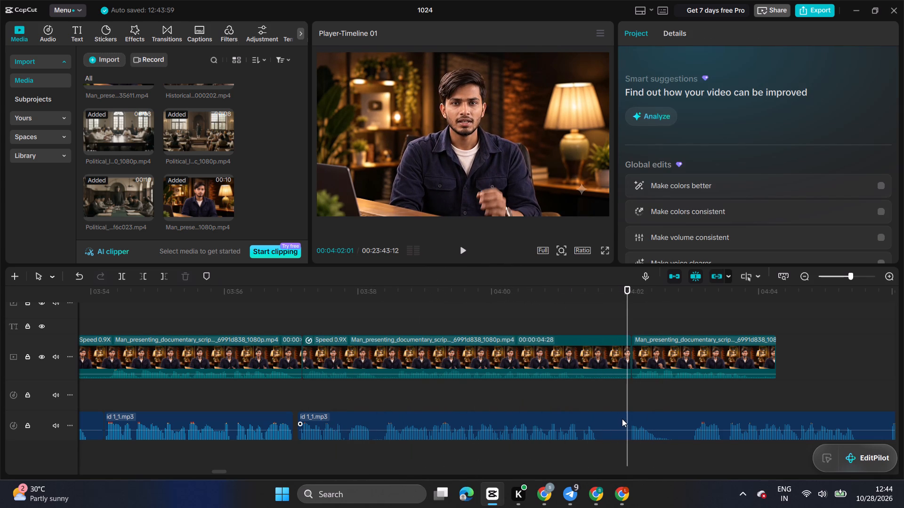
left_click(622, 419)
left_click(125, 274)
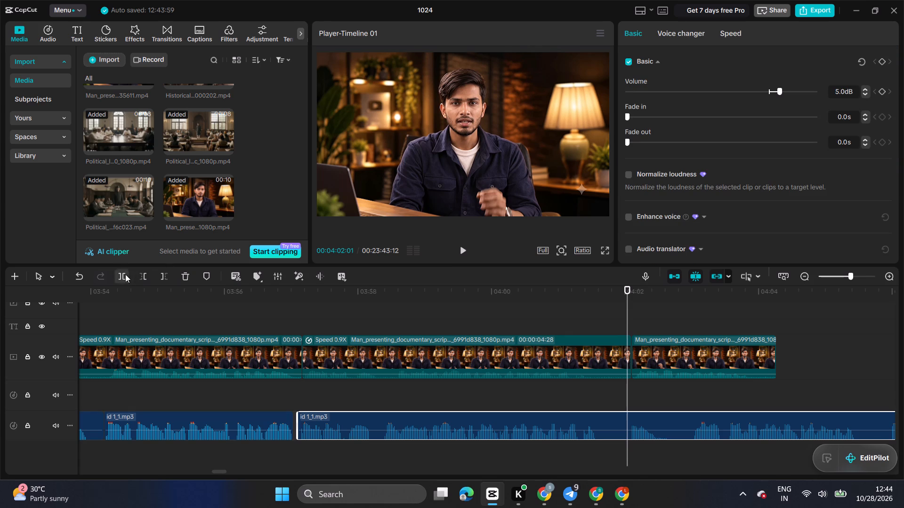
left_click(689, 445)
left_click(689, 445)
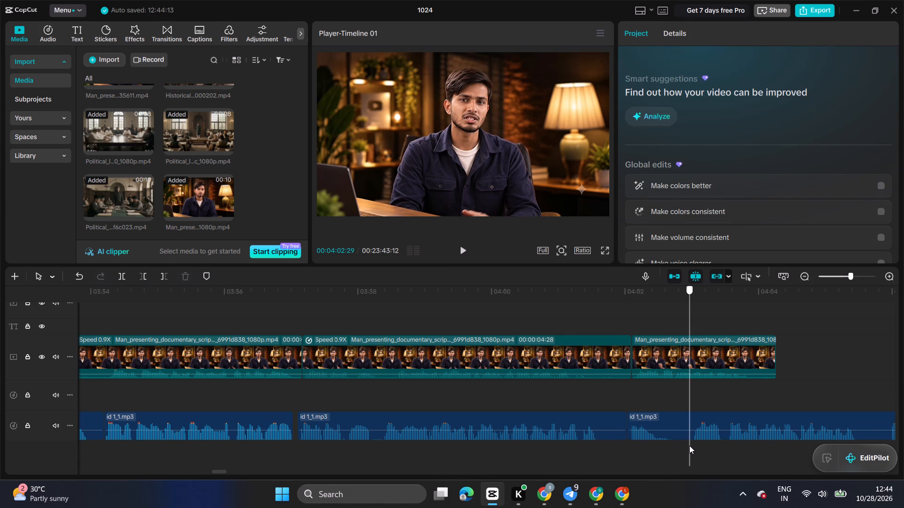
left_click(679, 434)
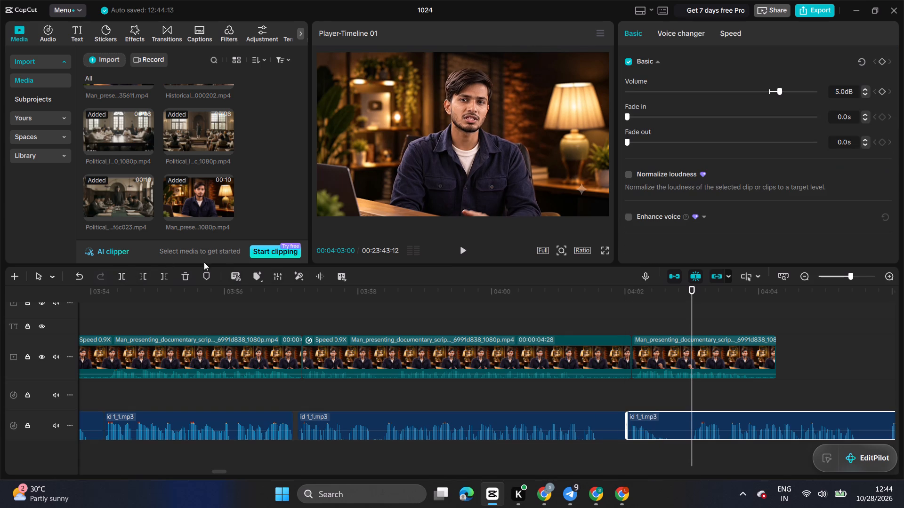
left_click(144, 276)
left_click_drag(709, 419, 662, 417)
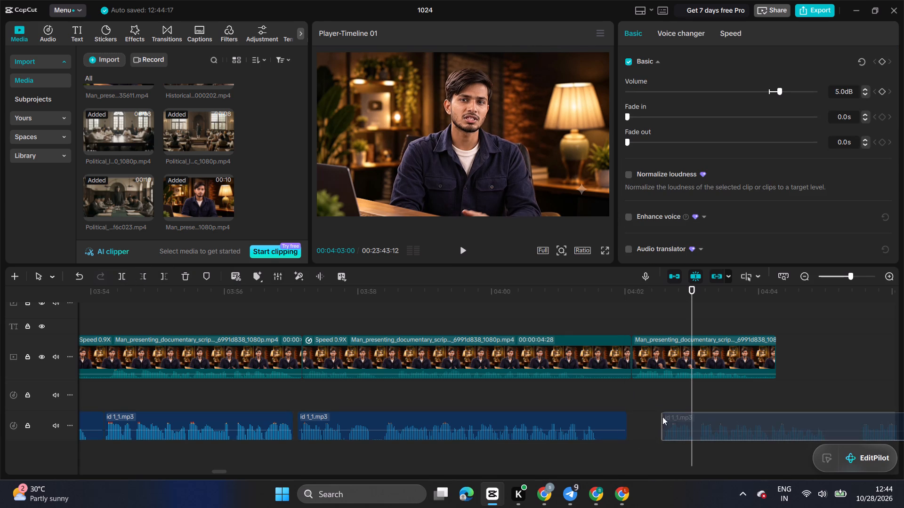
left_click_drag(662, 417, 635, 413)
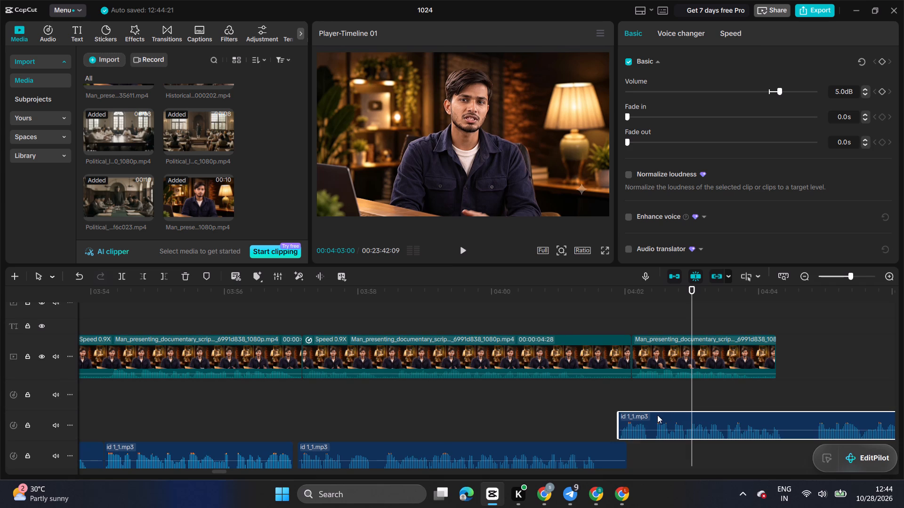
left_click_drag(655, 415, 668, 446)
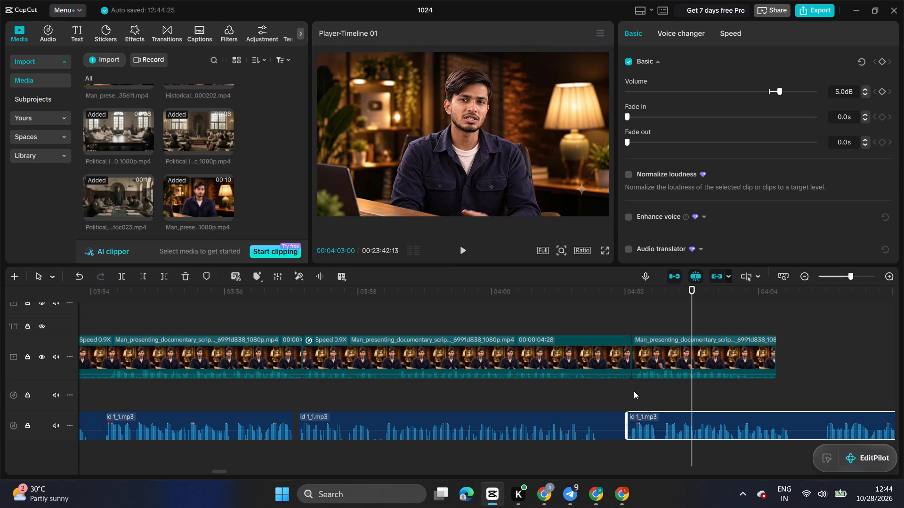
Play the last presenter clip portion against the narration from about 04:02 to check how speech and clip end line up.
left_click(629, 318)
left_click_drag(629, 318, 633, 319)
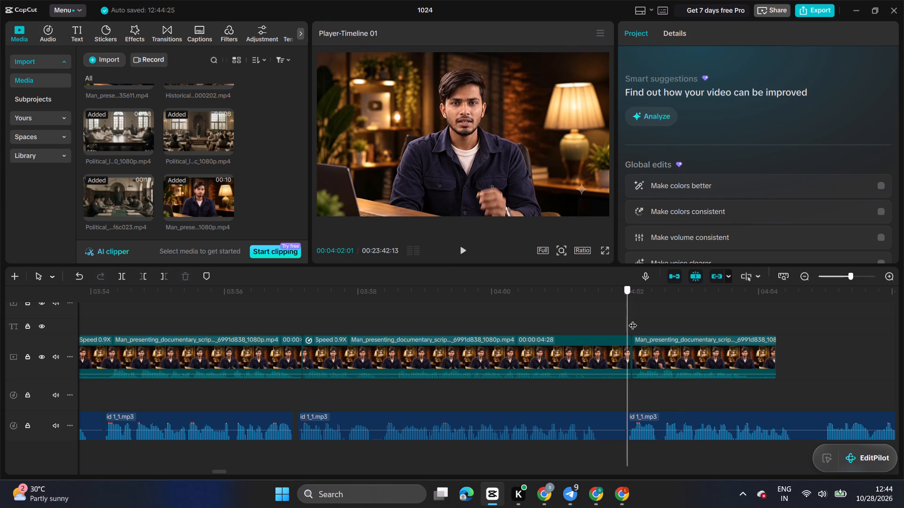
left_click_drag(633, 319, 634, 320)
left_click(460, 252)
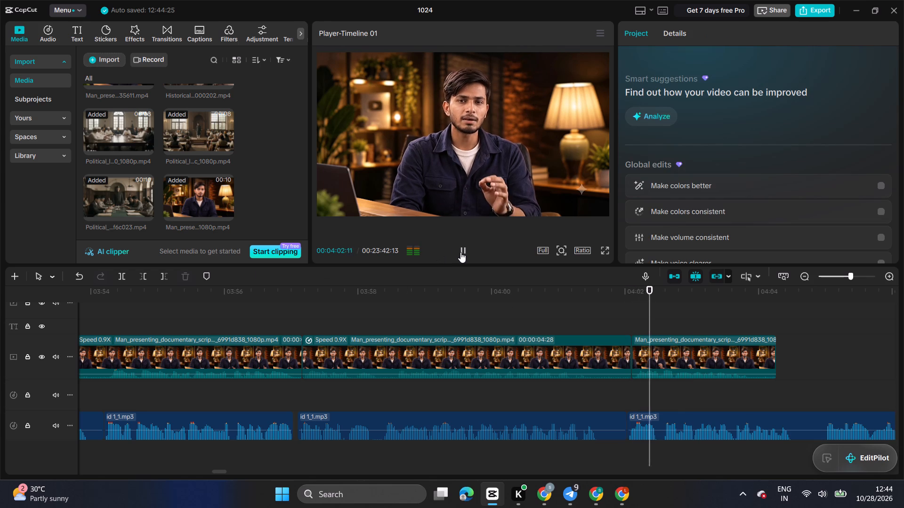
left_click(460, 252)
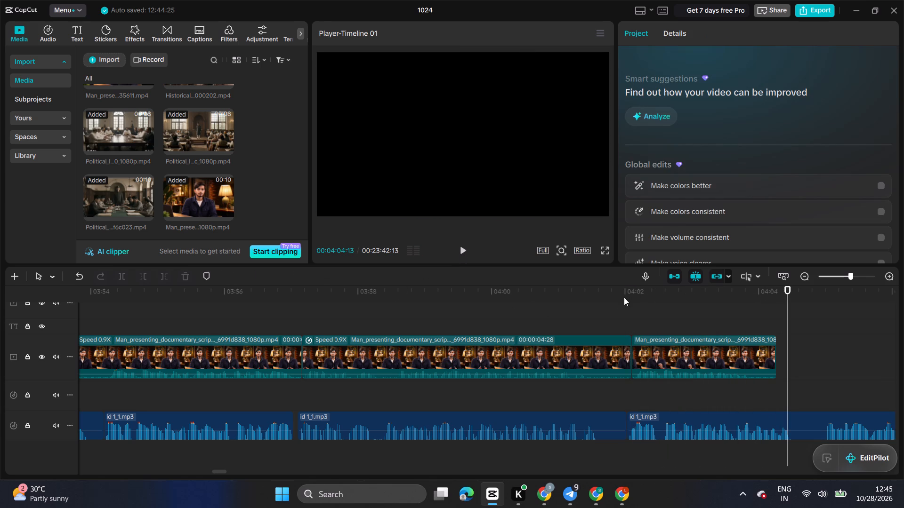
left_click(624, 297)
left_click_drag(625, 297, 632, 297)
left_click(457, 246)
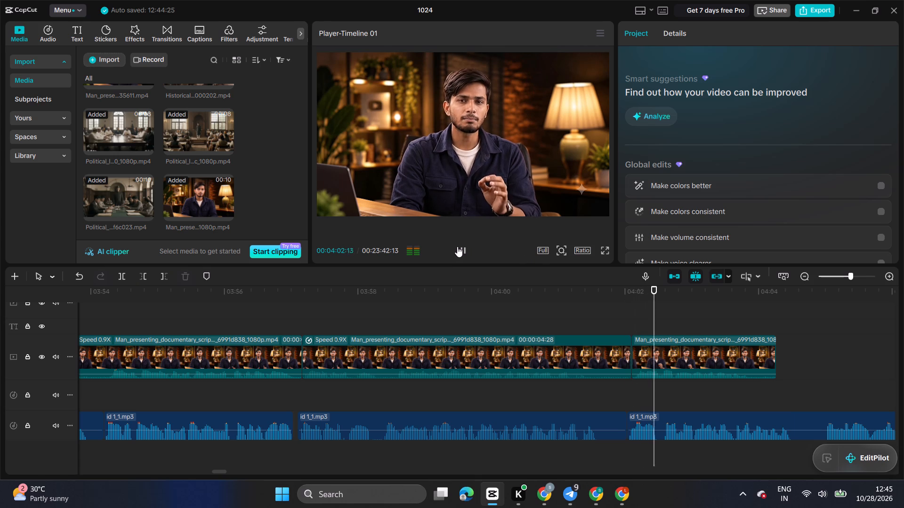
left_click(457, 246)
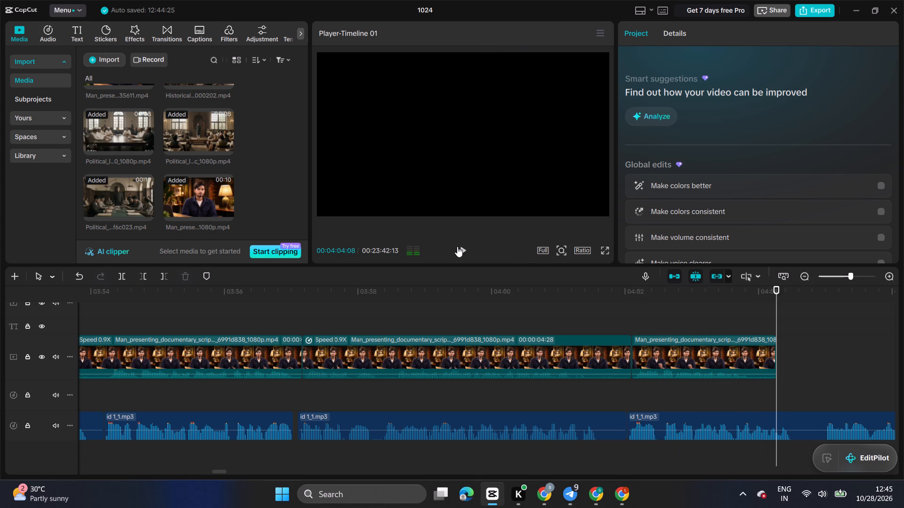
Slow the last presenter clip portion to 0.80x speed and play it against the narration.
double_click(457, 246)
left_click(735, 340)
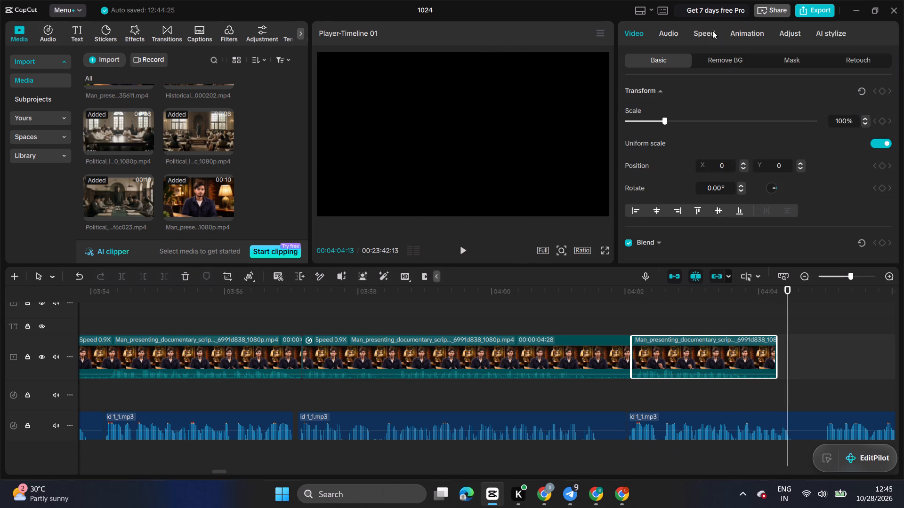
left_click(710, 29)
double_click(884, 111)
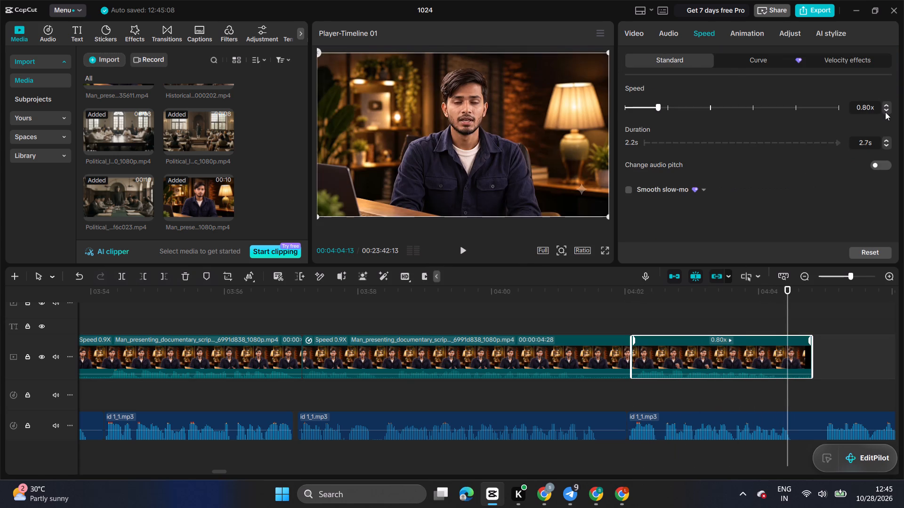
left_click(628, 310)
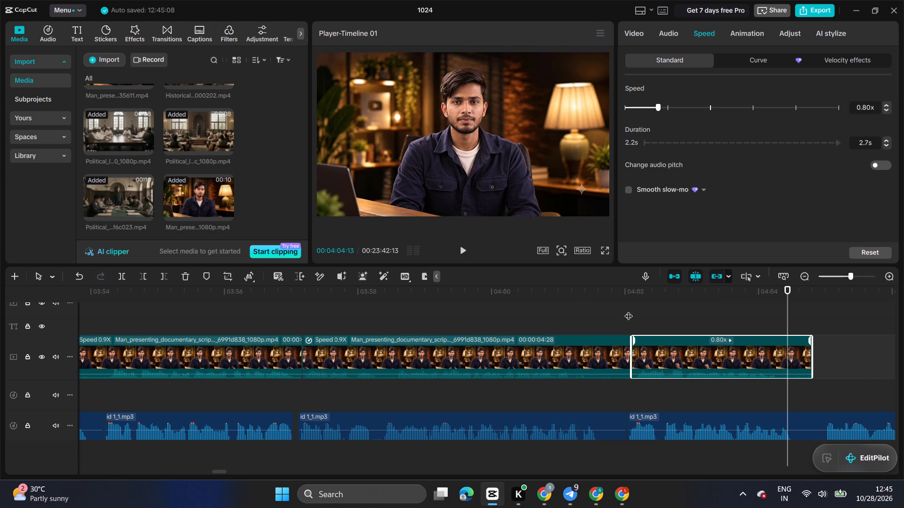
left_click(469, 244)
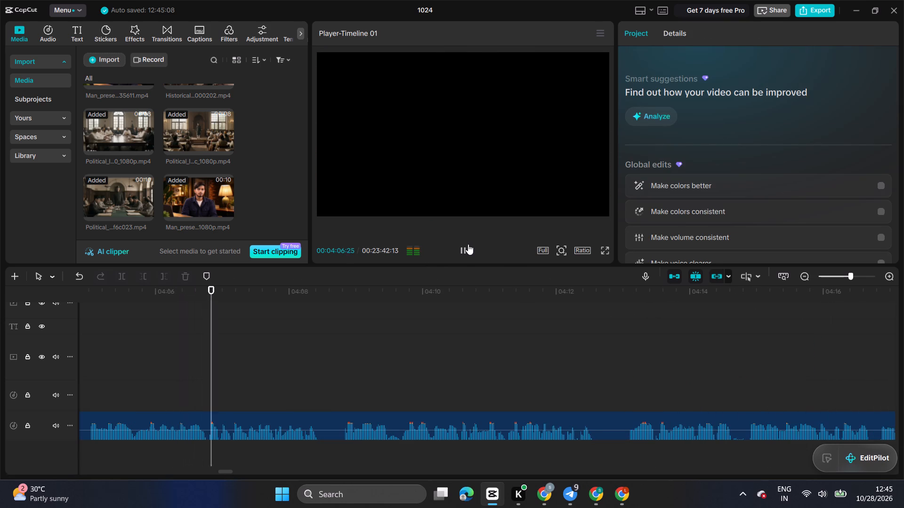
Mute the audio of all three presenter clip portions to -∞ dB and play them against the narration from 03:53:19.
double_click(801, 277)
left_click(238, 313)
left_click_drag(238, 313, 244, 313)
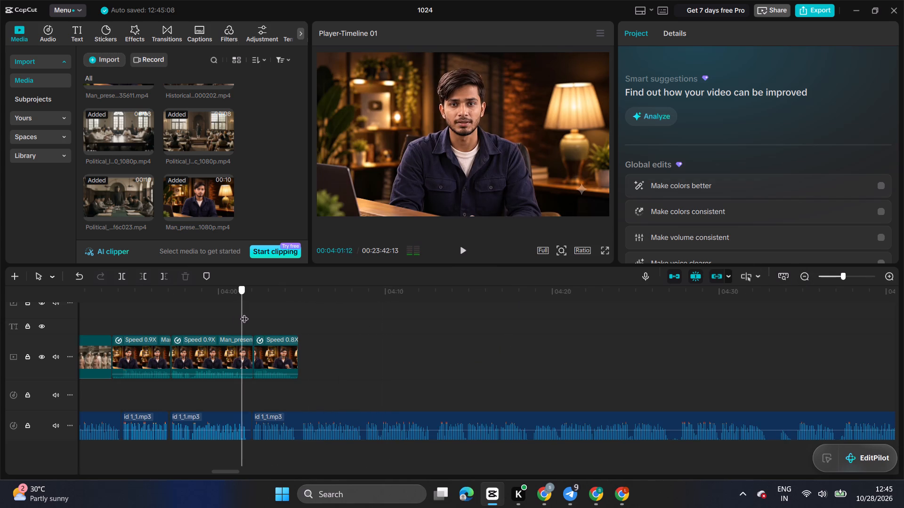
left_click_drag(244, 313, 249, 313)
left_click_drag(137, 324, 299, 354)
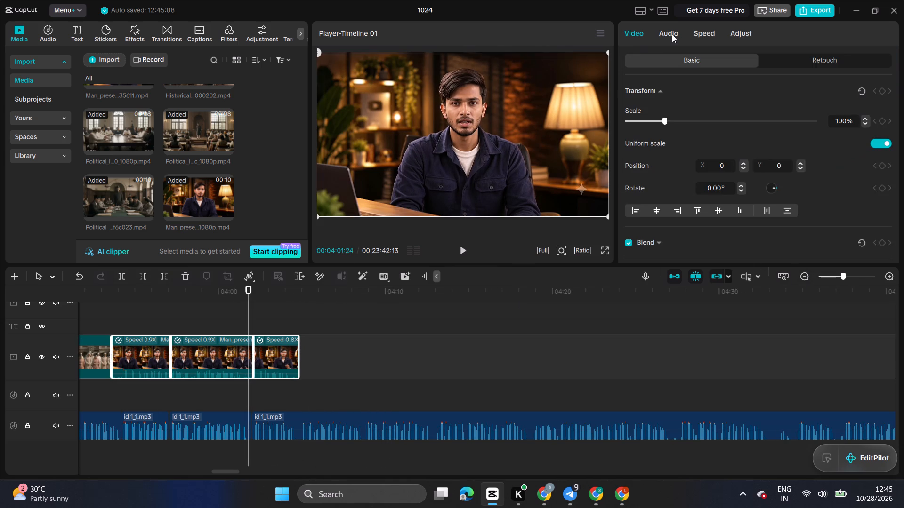
left_click(672, 34)
left_click_drag(666, 122, 415, 135)
left_click(110, 314)
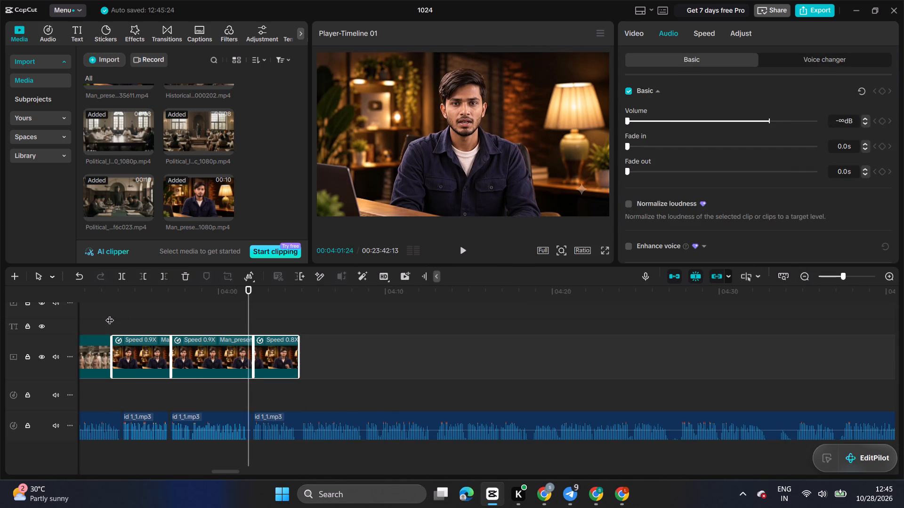
left_click(110, 314)
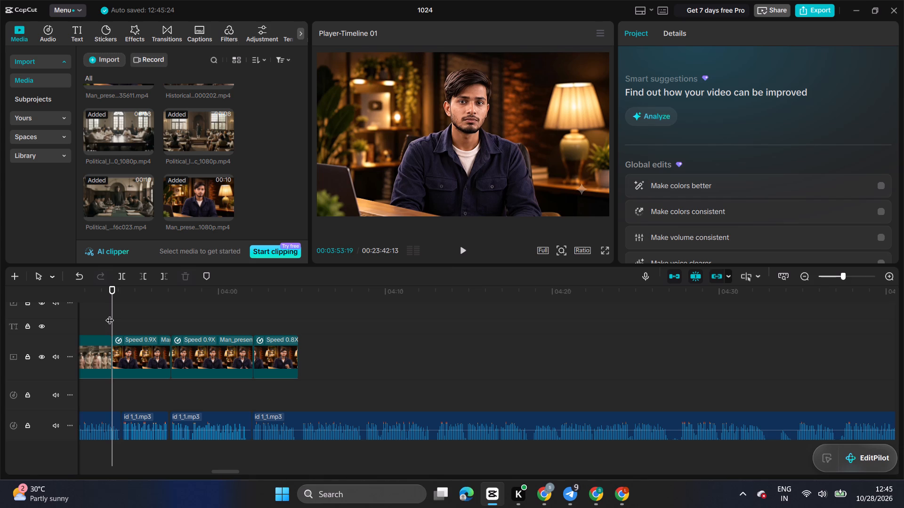
left_click(461, 252)
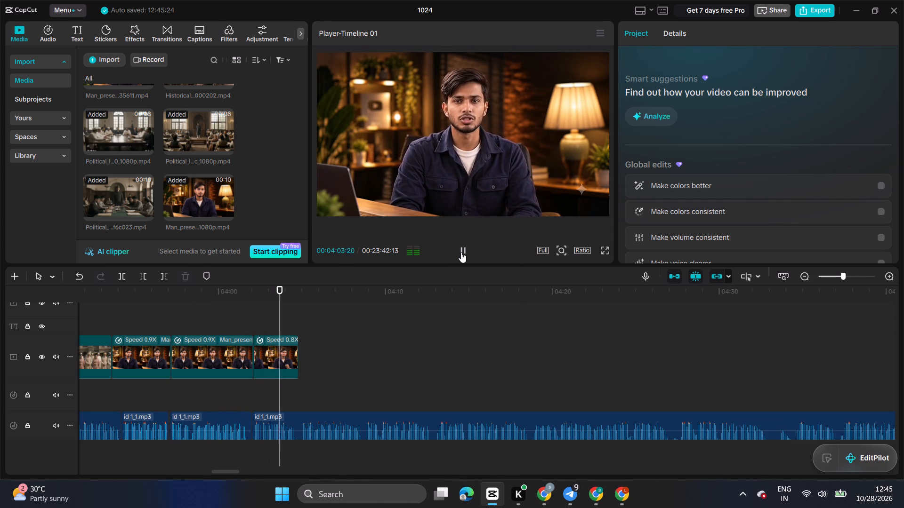
left_click(299, 324)
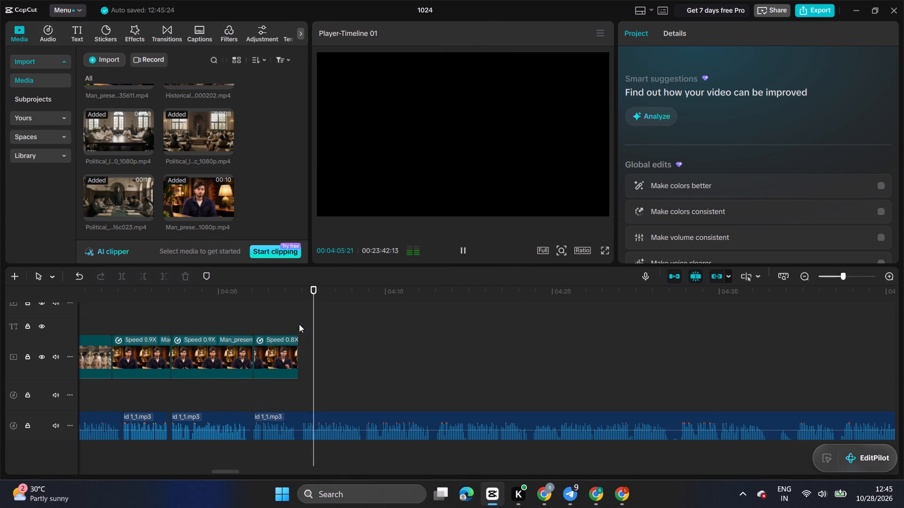
left_click(299, 324)
Add a Heatwave transition of about 0.7 s between the political leaders clip and first presenter portion, and play across it.
left_click(807, 274)
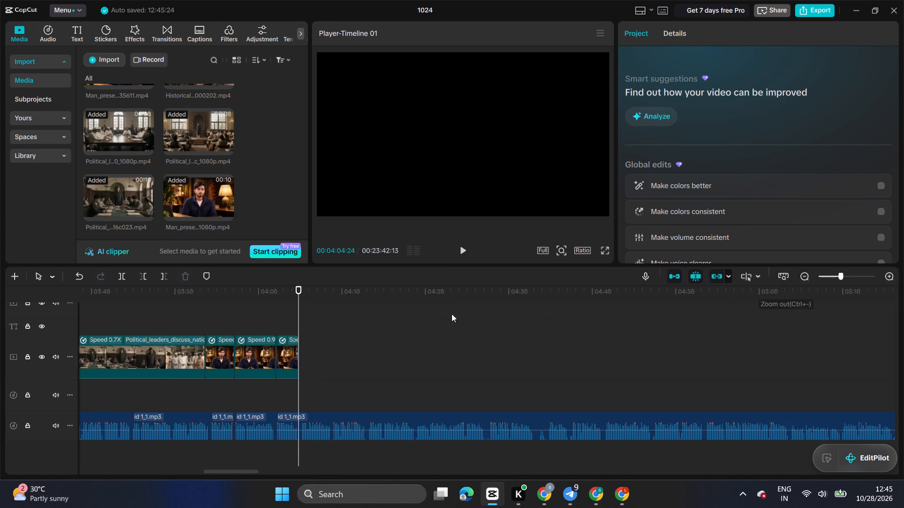
left_click(211, 320)
left_click_drag(211, 320, 207, 320)
left_click(168, 31)
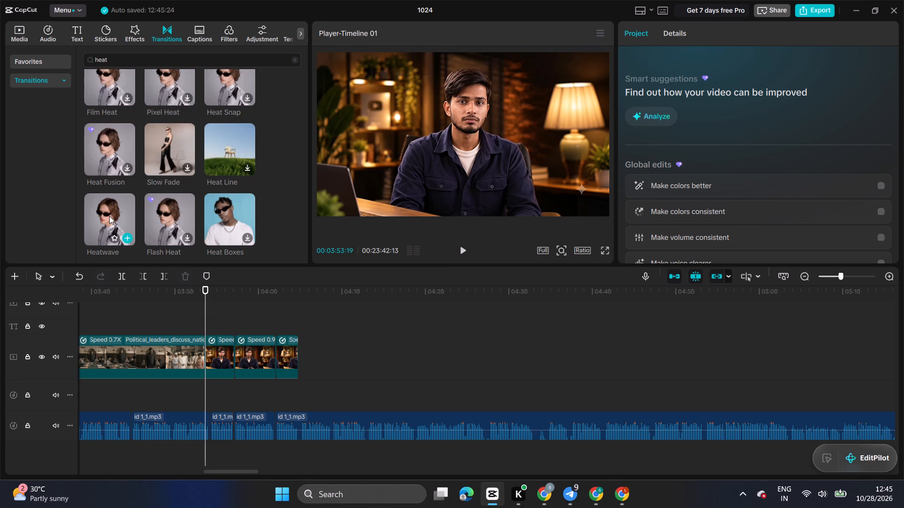
left_click_drag(109, 216, 201, 354)
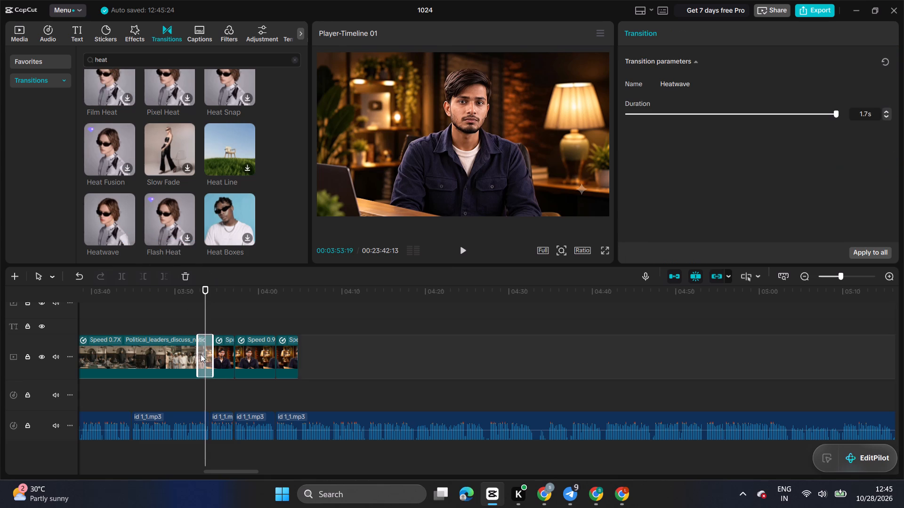
left_click(724, 114)
left_click_drag(724, 114, 710, 117)
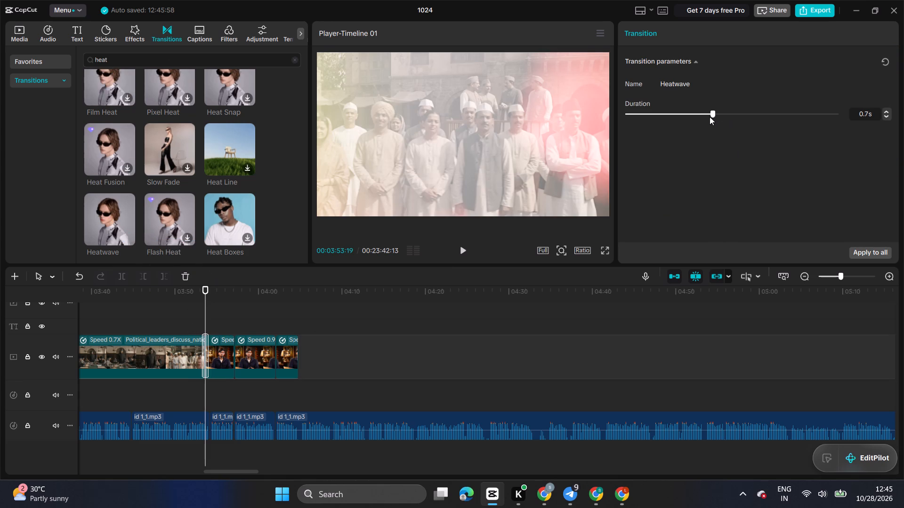
left_click_drag(710, 117, 708, 117)
left_click(200, 319)
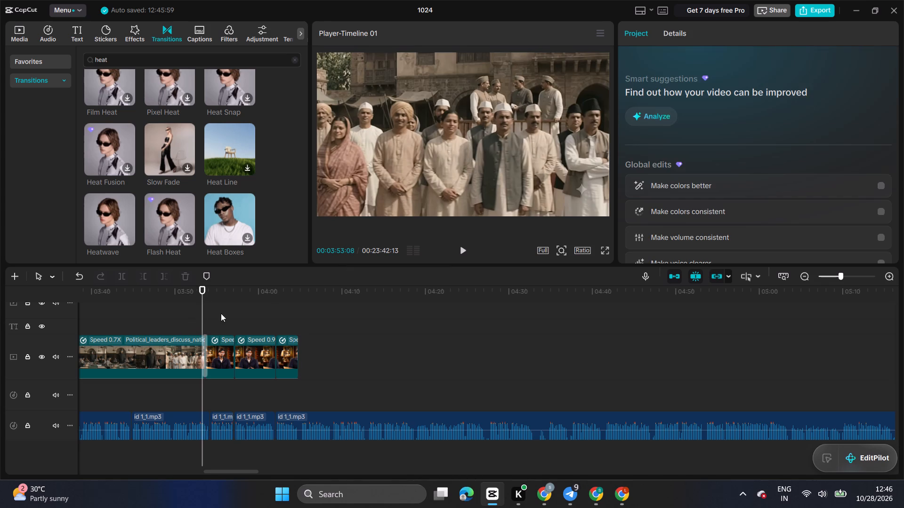
left_click(846, 272)
left_click(470, 248)
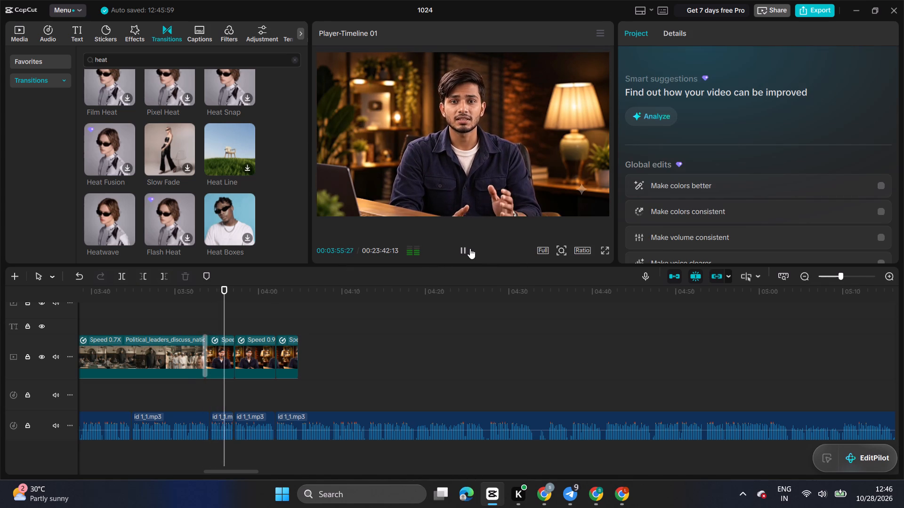
double_click(891, 272)
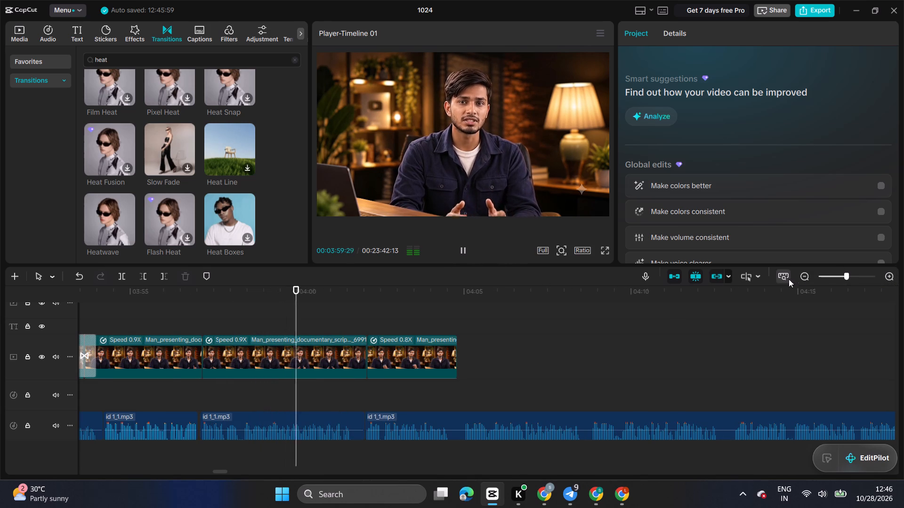
left_click(802, 275)
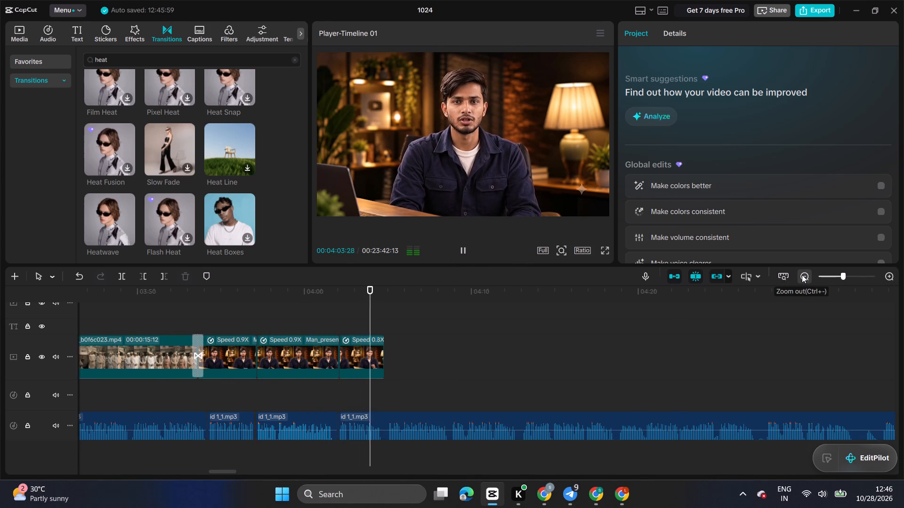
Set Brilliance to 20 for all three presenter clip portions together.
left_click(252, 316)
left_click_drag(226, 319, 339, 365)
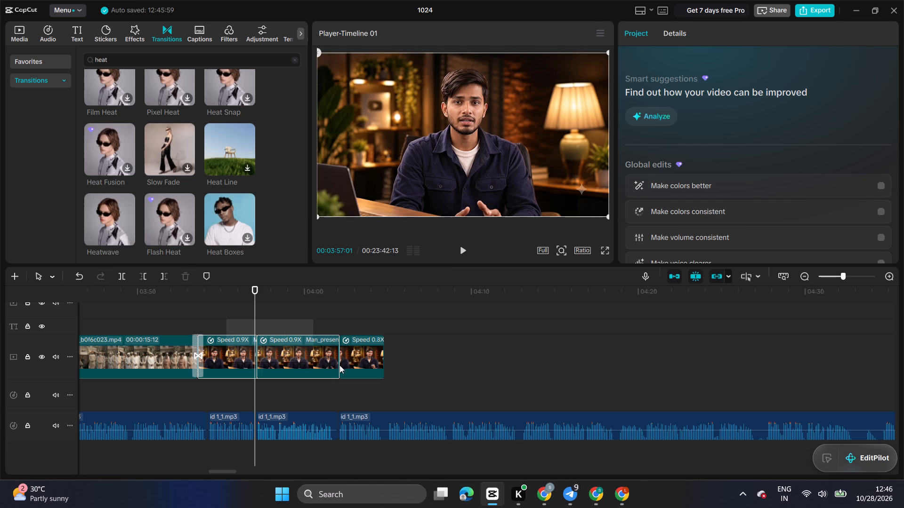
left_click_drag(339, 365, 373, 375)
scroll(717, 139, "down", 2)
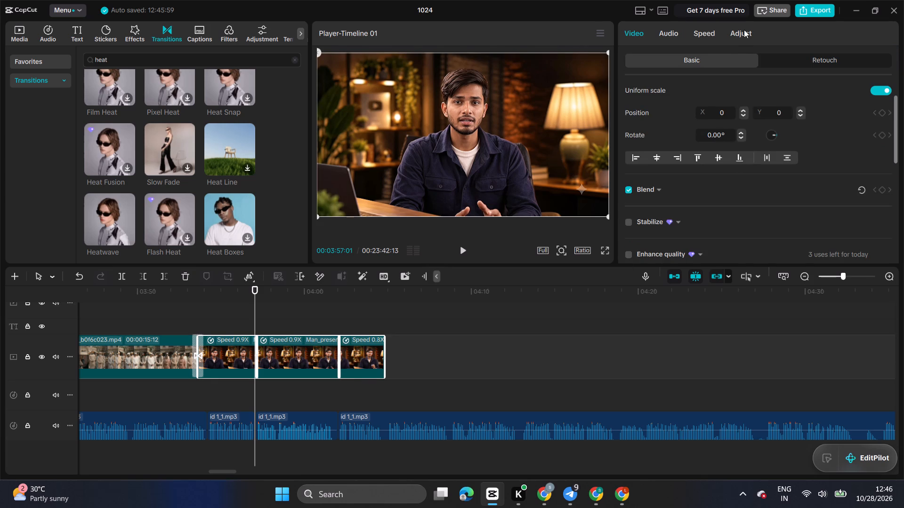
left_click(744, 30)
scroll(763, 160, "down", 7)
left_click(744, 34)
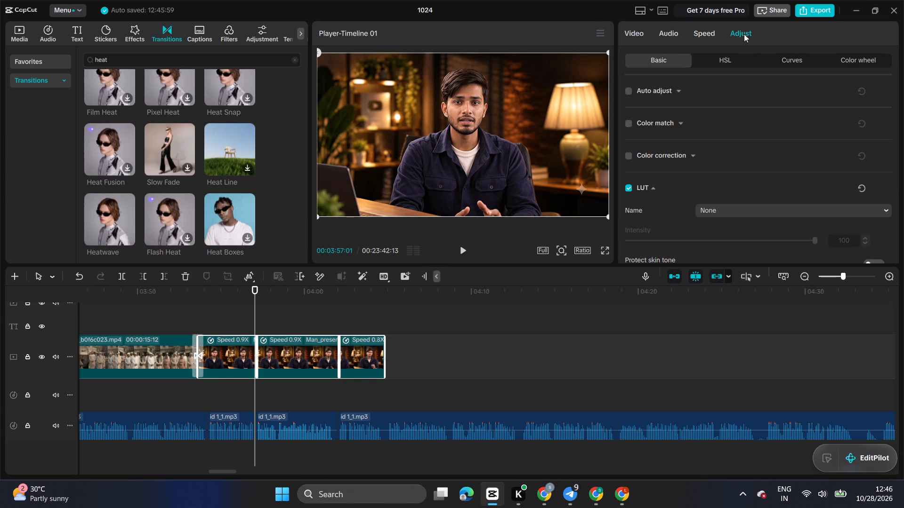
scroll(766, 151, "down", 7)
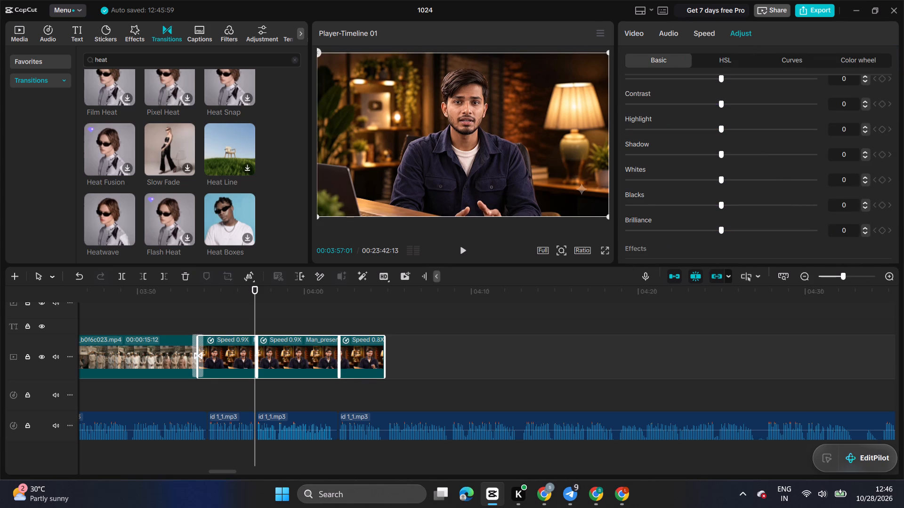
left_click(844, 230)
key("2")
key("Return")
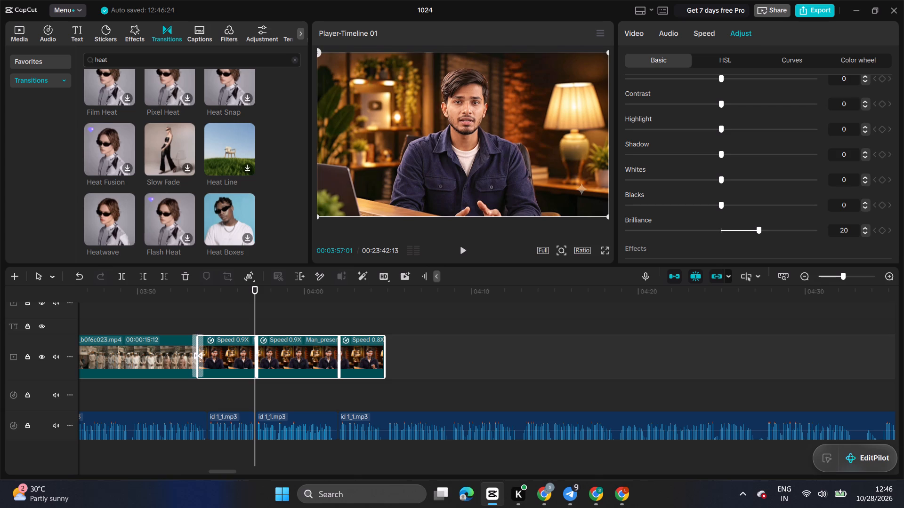
Play the presenter portions around 03:56 to 03:58 to judge the brightened picture.
left_click(470, 245)
left_click(270, 321)
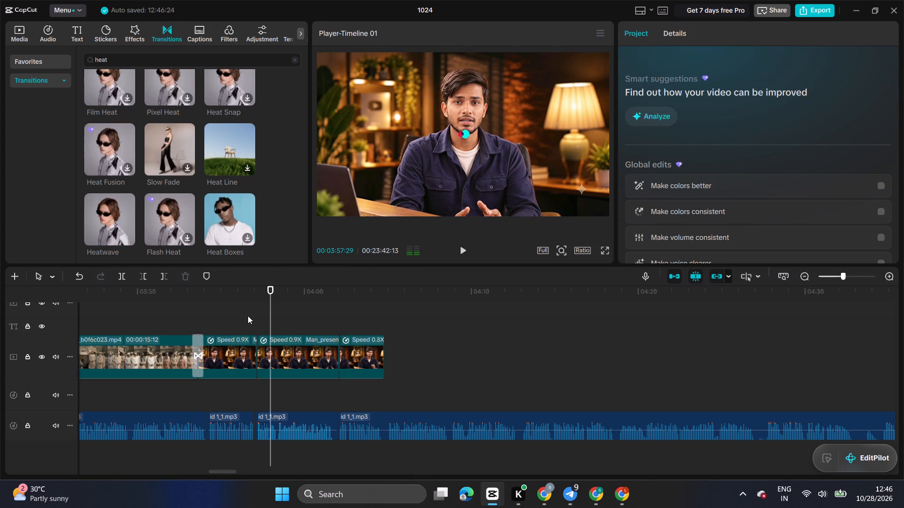
left_click(248, 316)
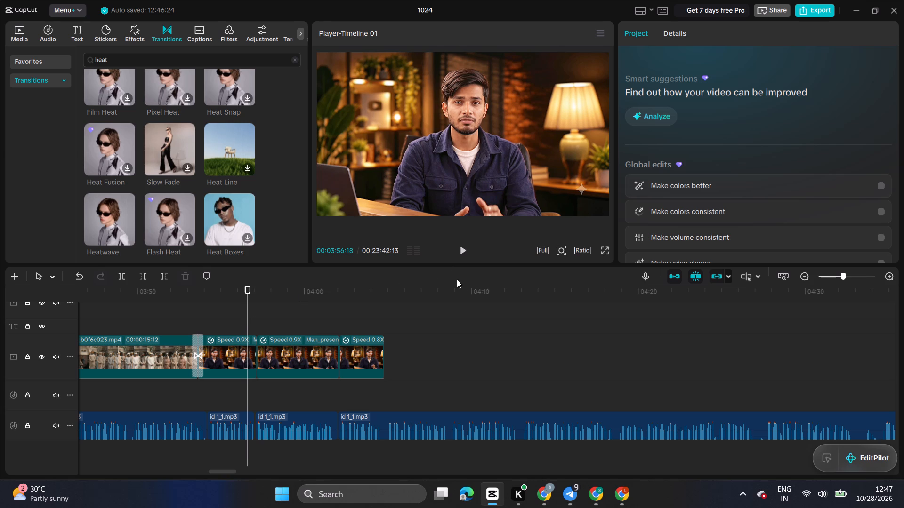
left_click(466, 252)
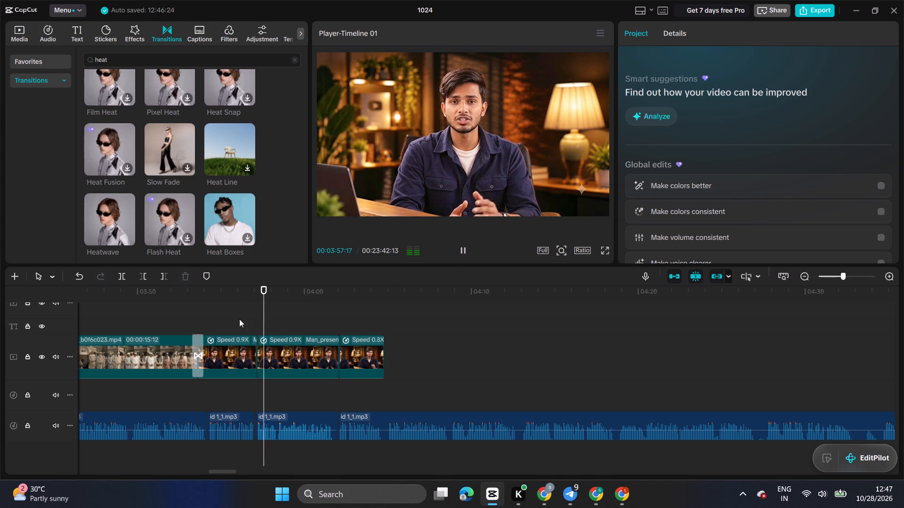
left_click(239, 319)
left_click(239, 319)
Reset the Brilliance of all three presenter clip portions and set it to 6.
left_click_drag(235, 322, 314, 349)
left_click_drag(231, 314, 357, 373)
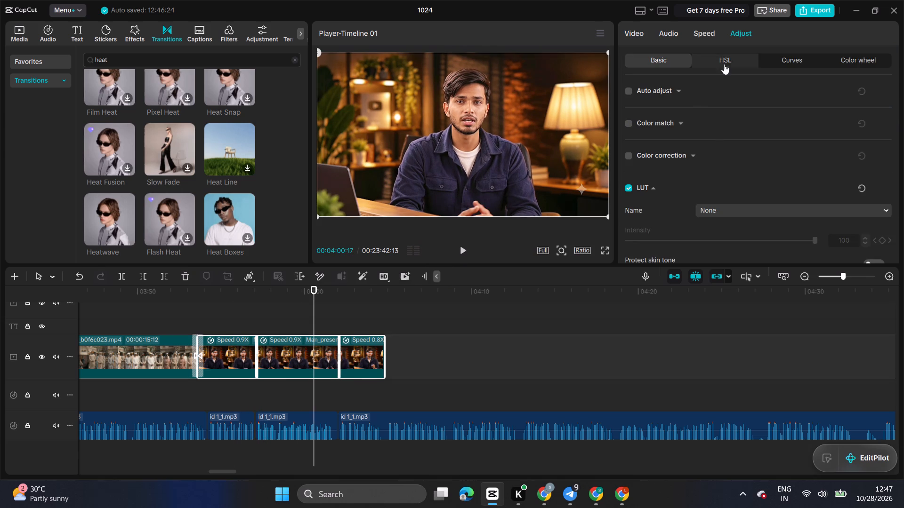
scroll(716, 127, "down", 10)
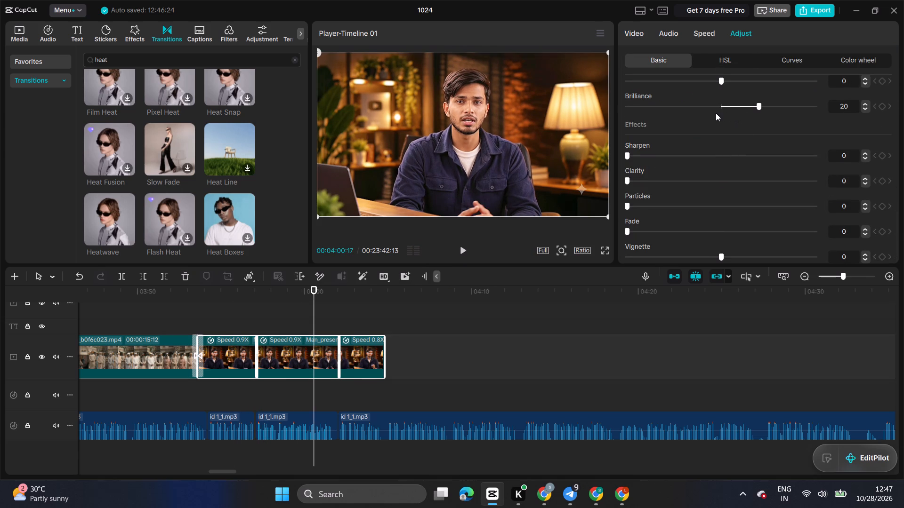
left_click(718, 109)
scroll(719, 130, "down", 9)
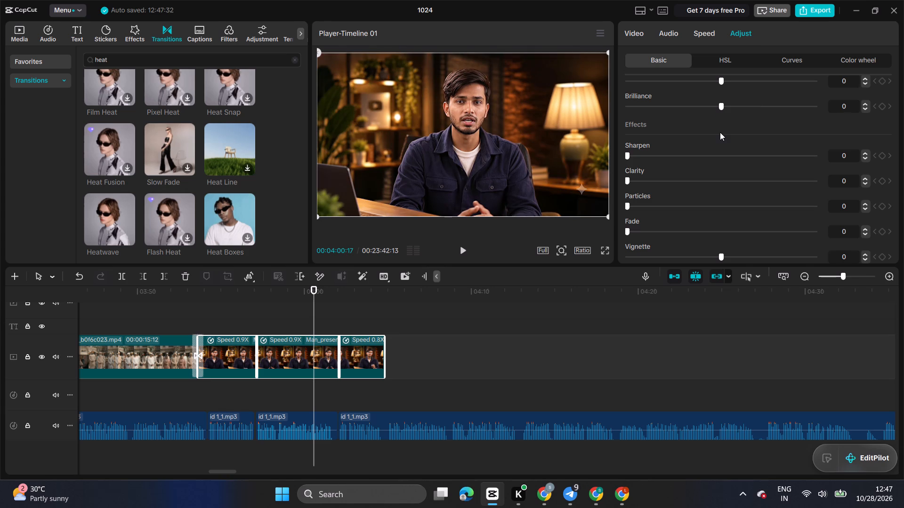
double_click(733, 105)
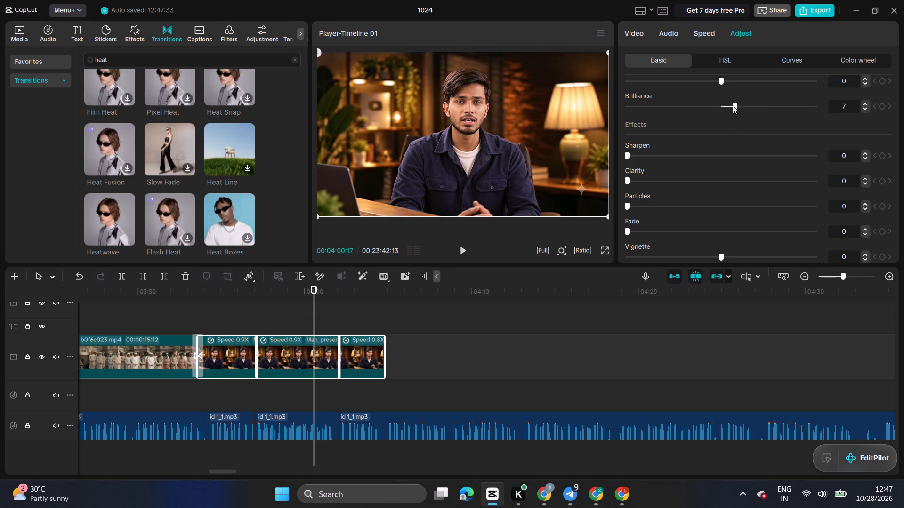
left_click(733, 105)
Set the Vignette amount for the three selected presenter clip portions.
scroll(724, 130, "down", 8)
left_click(840, 259)
key("2")
Set the Vignette to 20 for the three selected presenter clip portions.
key("Return")
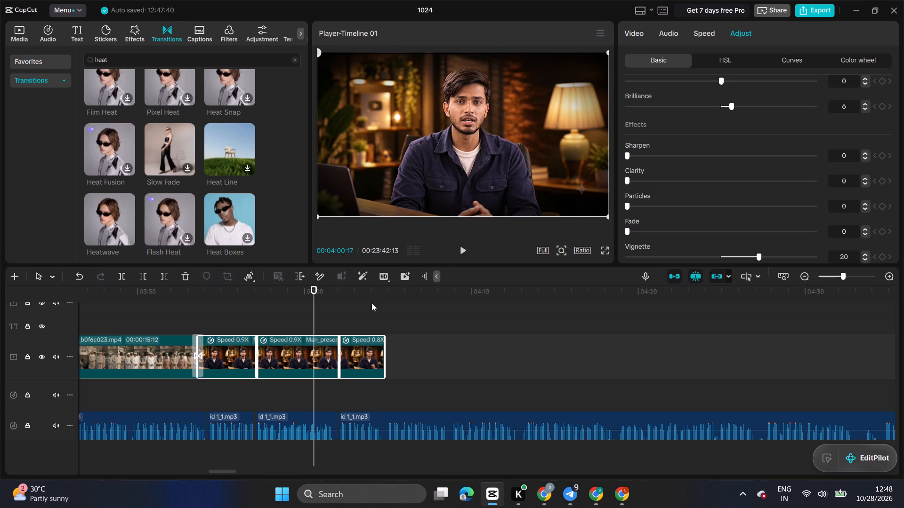
Play the presenter portions from about 04:00 to judge the picture with the adjusted Brilliance and Vignette.
left_click(468, 244)
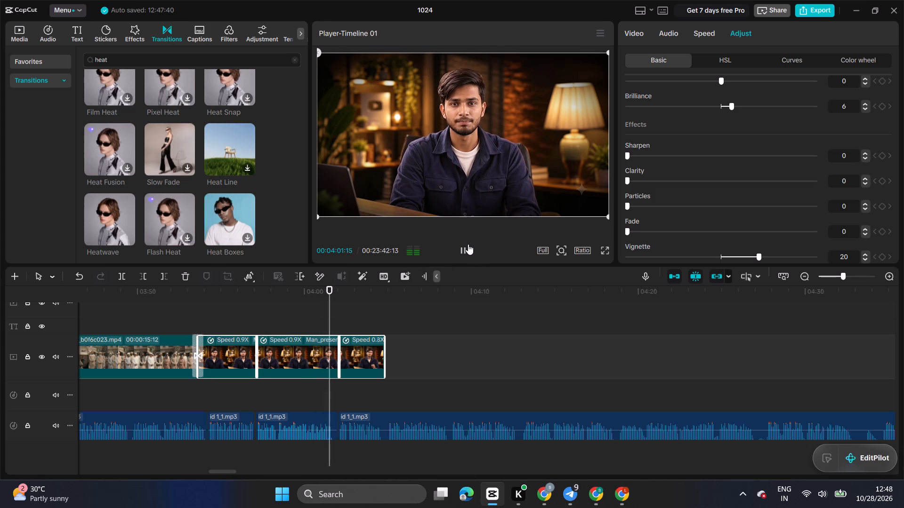
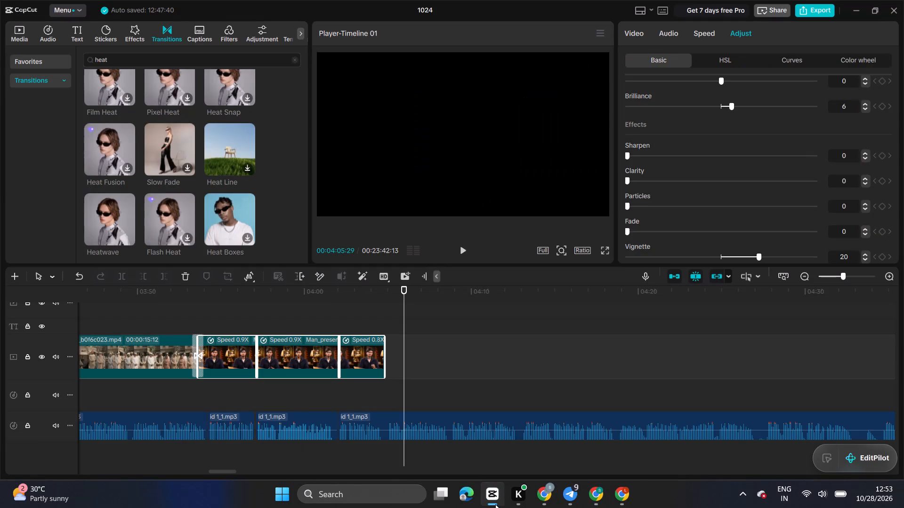
Import the downloaded video of people discussing India's future and place it on the main track directly after the last presenter clip.
left_click(15, 32)
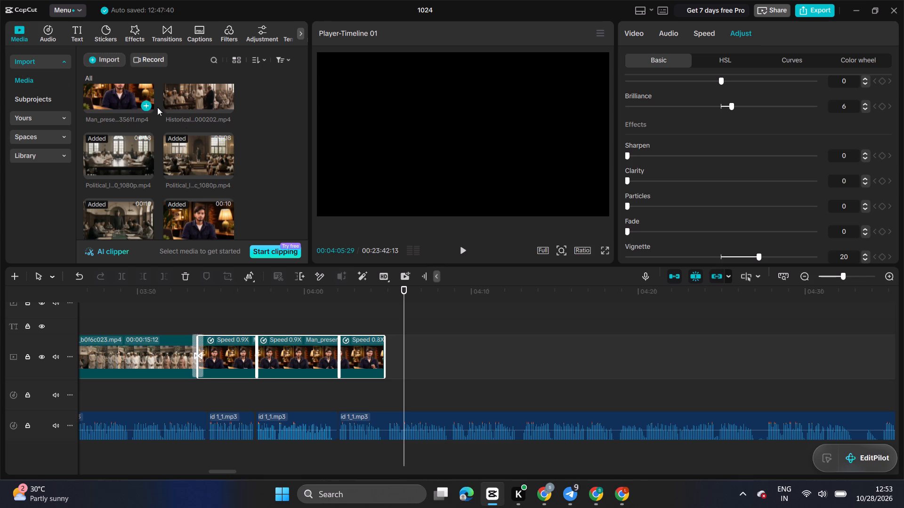
left_click(353, 320)
left_click(464, 254)
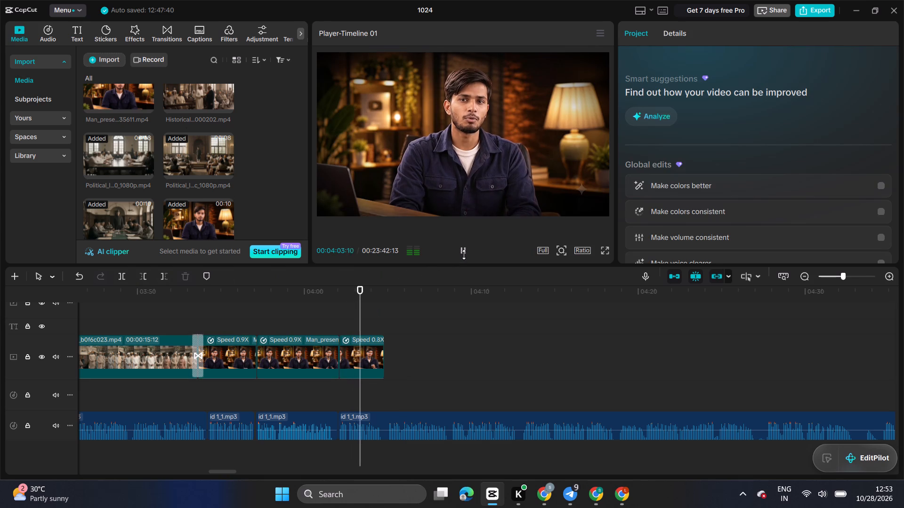
left_click(464, 254)
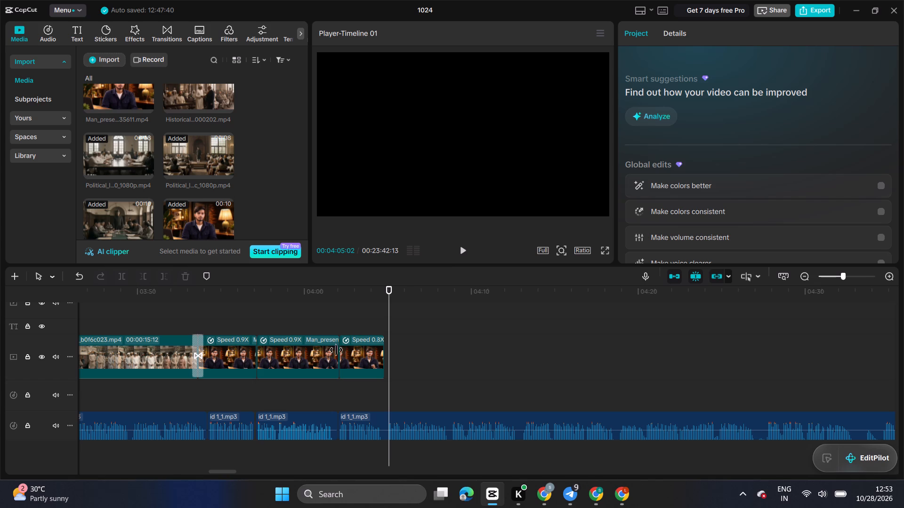
scroll(79, 201, "down", 3)
left_click(96, 63)
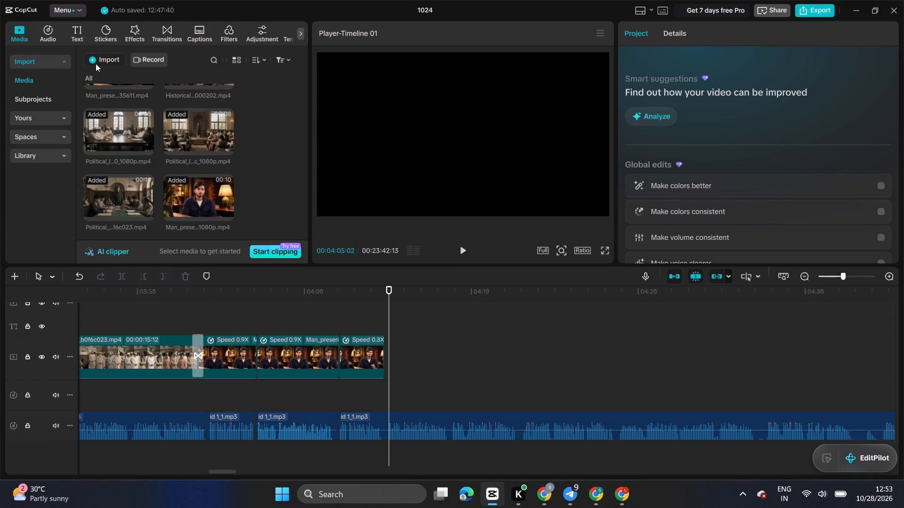
left_click(109, 77)
double_click(218, 113)
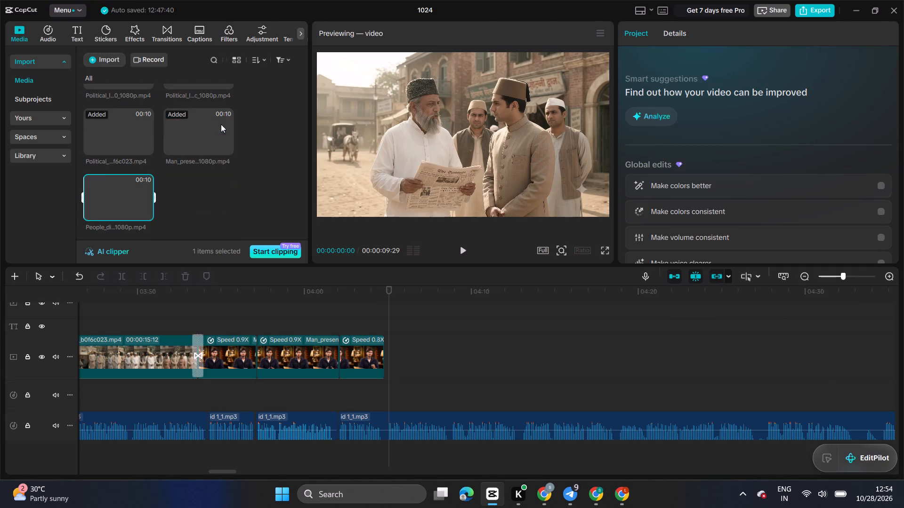
left_click_drag(136, 195, 385, 357)
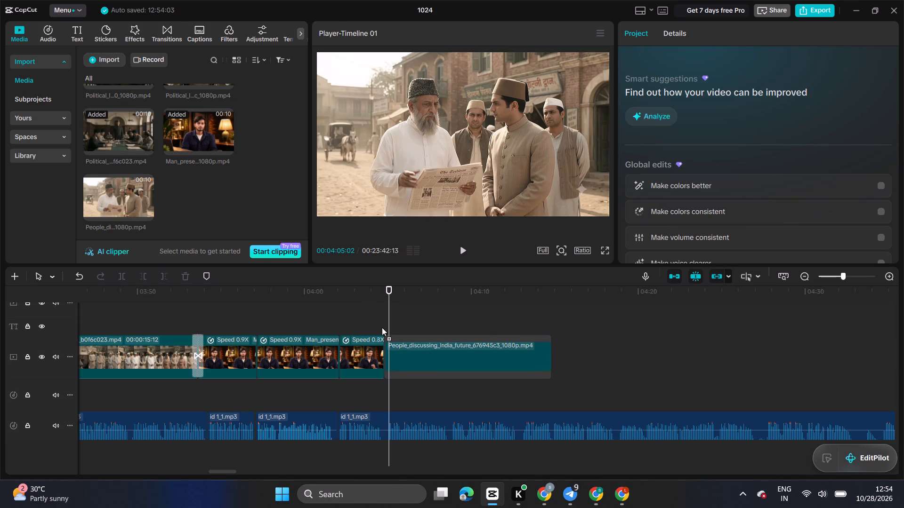
Play from the end of the presenter clip and mute the people-discussing-India clip by lowering its volume to -∞ dB.
left_click(379, 312)
left_click(464, 253)
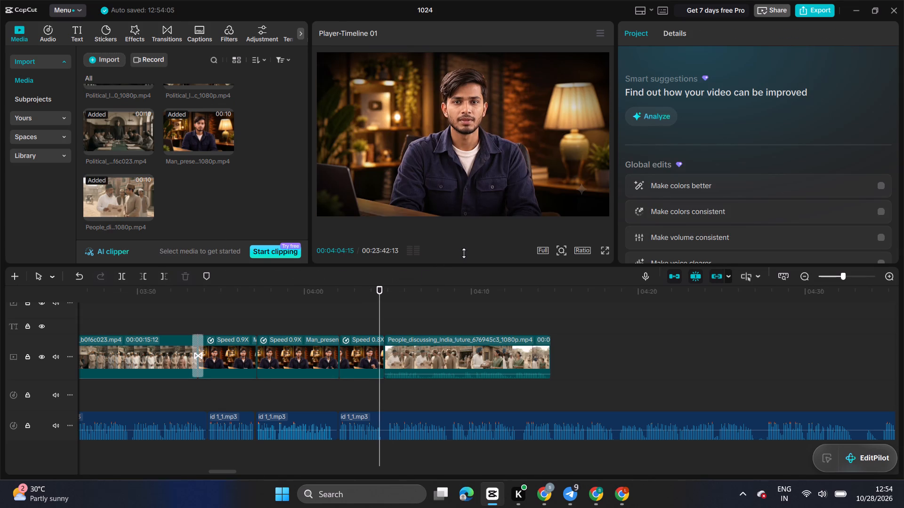
left_click(467, 346)
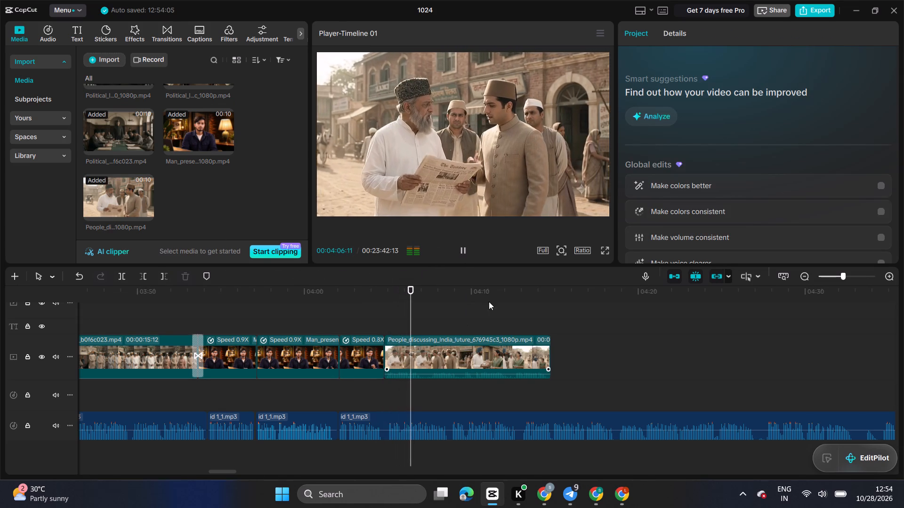
left_click(673, 34)
left_click_drag(683, 119, 603, 120)
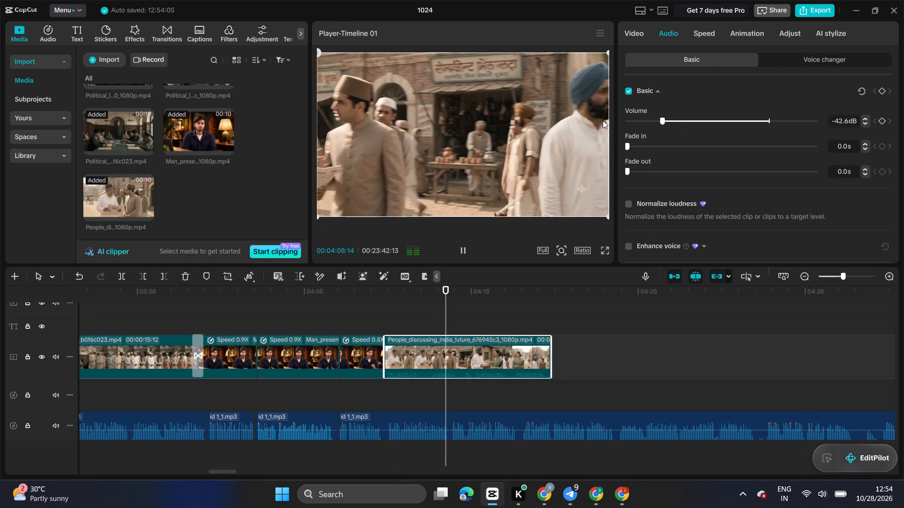
left_click_drag(603, 120, 583, 119)
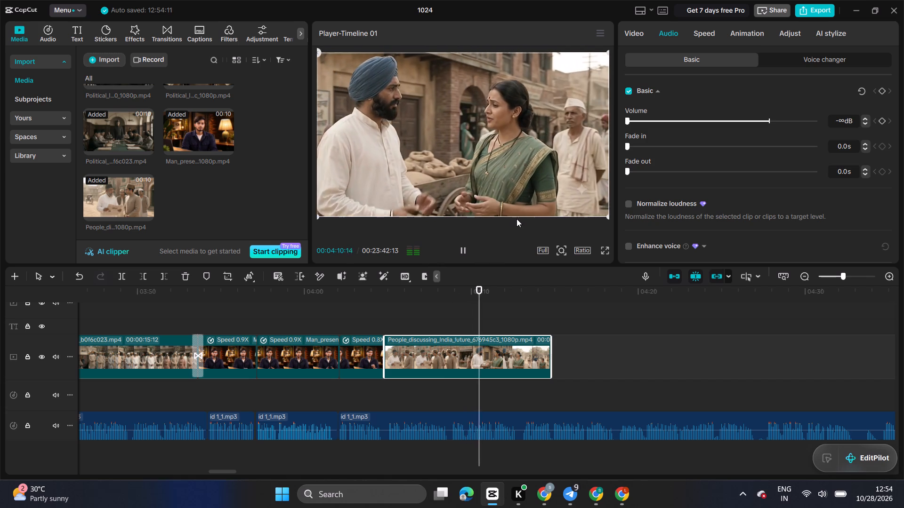
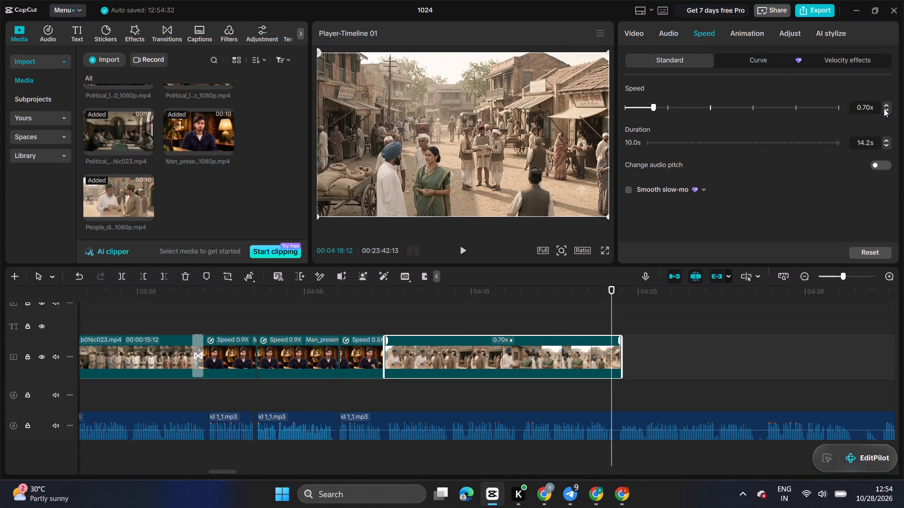
Set the people-discussing-India clip's speed to 0.74x and play the timeline past its end against the narration.
left_click(869, 105)
key("BackSpace")
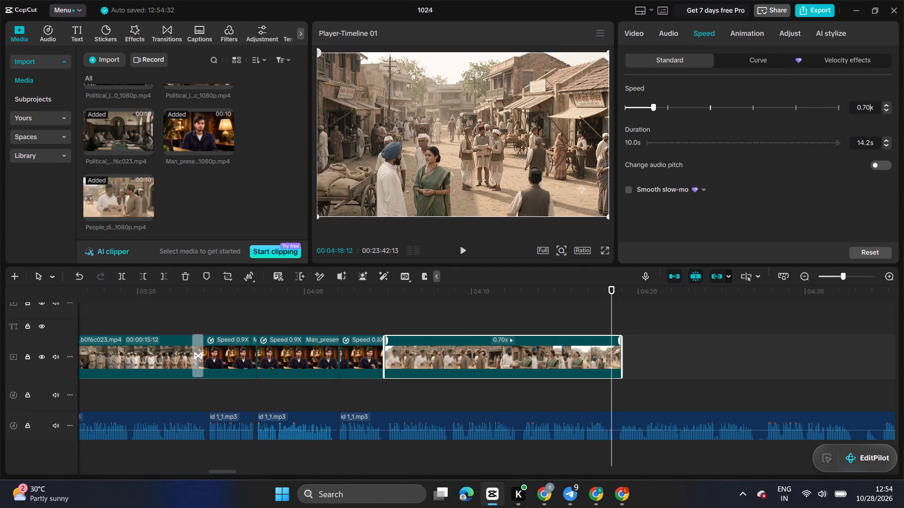
key("4")
key("Return")
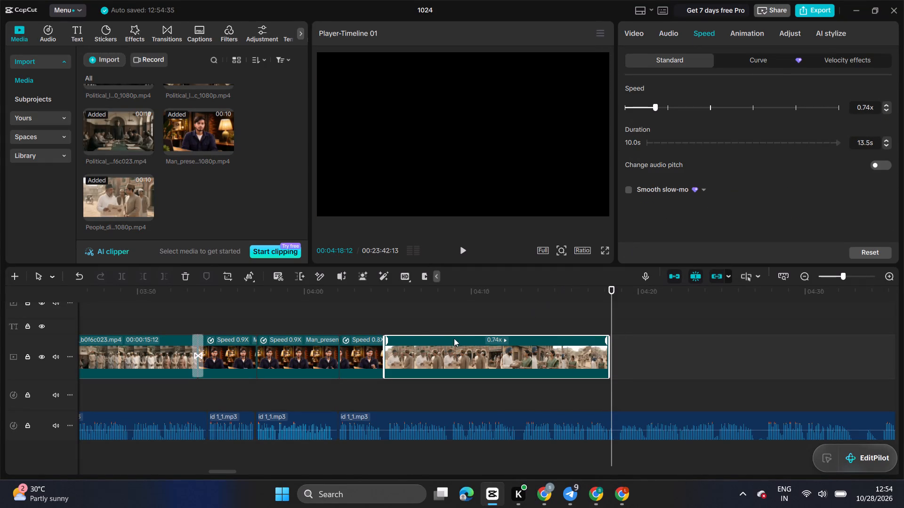
left_click(395, 321)
left_click(468, 252)
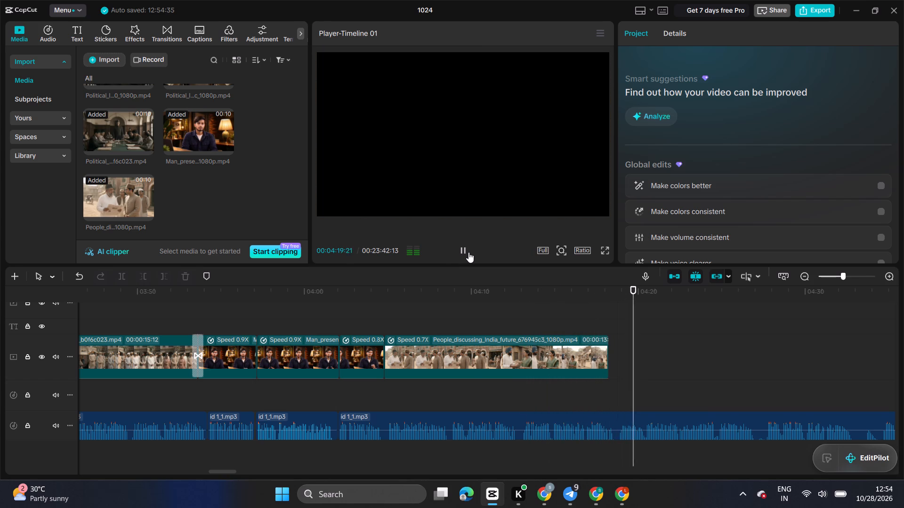
left_click(468, 252)
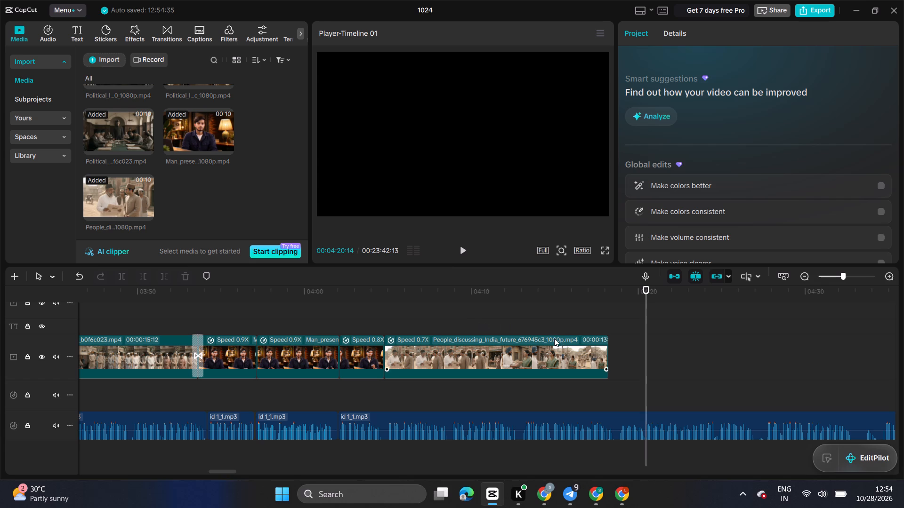
Add a vignette of 20 to the people-discussing-India clip through its basic colour adjustments.
left_click(395, 316)
left_click_drag(395, 316, 383, 317)
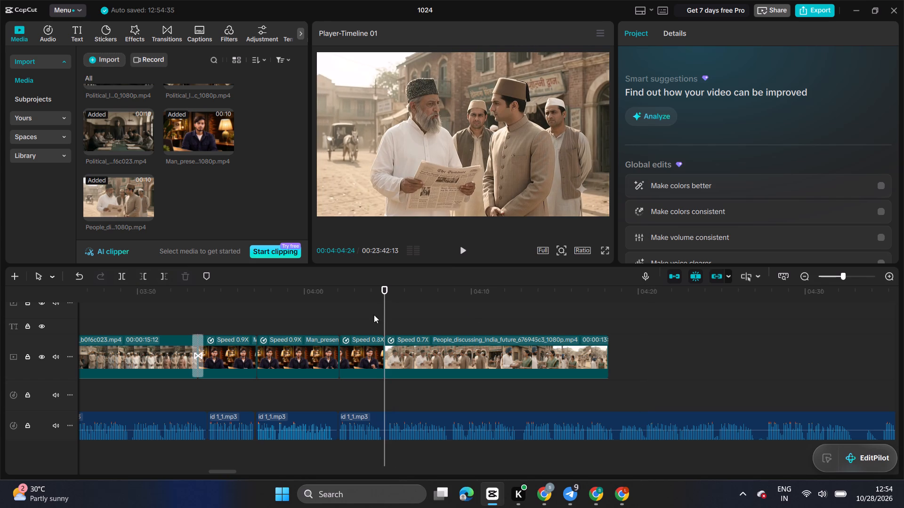
left_click(362, 315)
left_click_drag(362, 315, 400, 312)
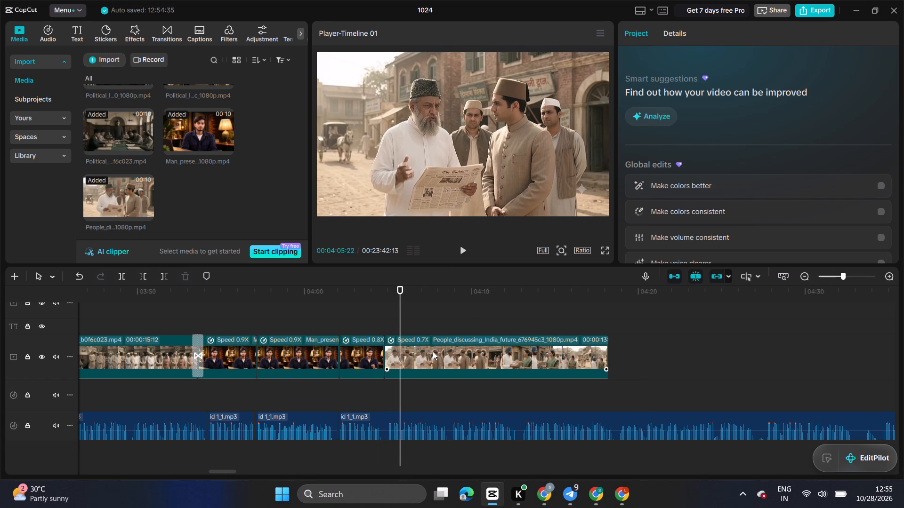
left_click(433, 351)
scroll(746, 68, "down", 3)
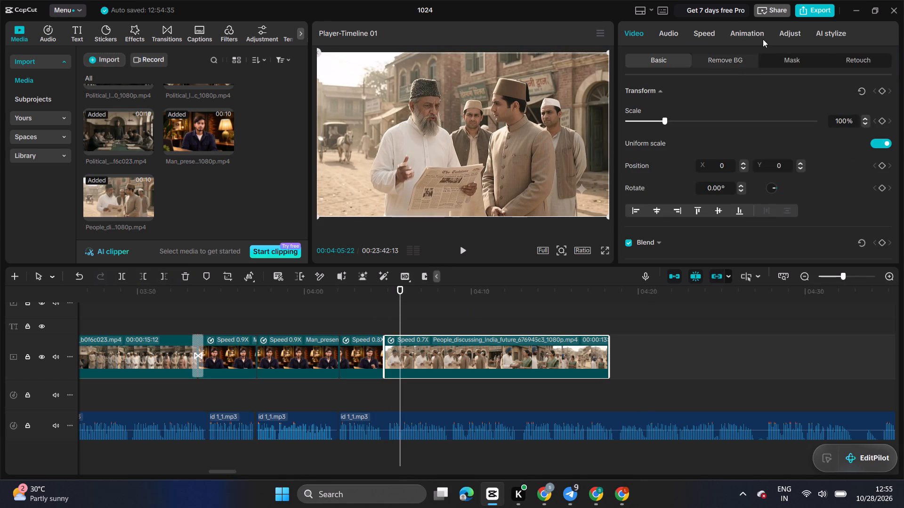
left_click(789, 26)
scroll(756, 82, "down", 4)
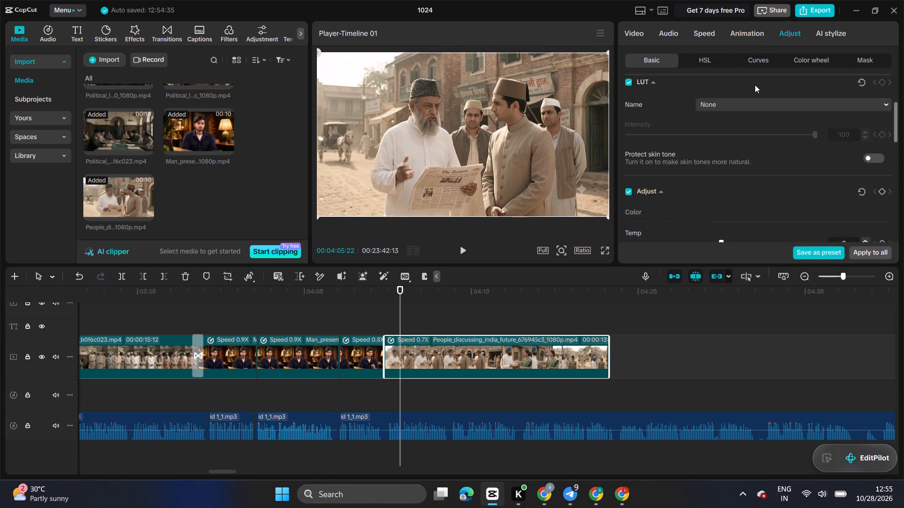
scroll(755, 85, "down", 11)
scroll(735, 150, "down", 4)
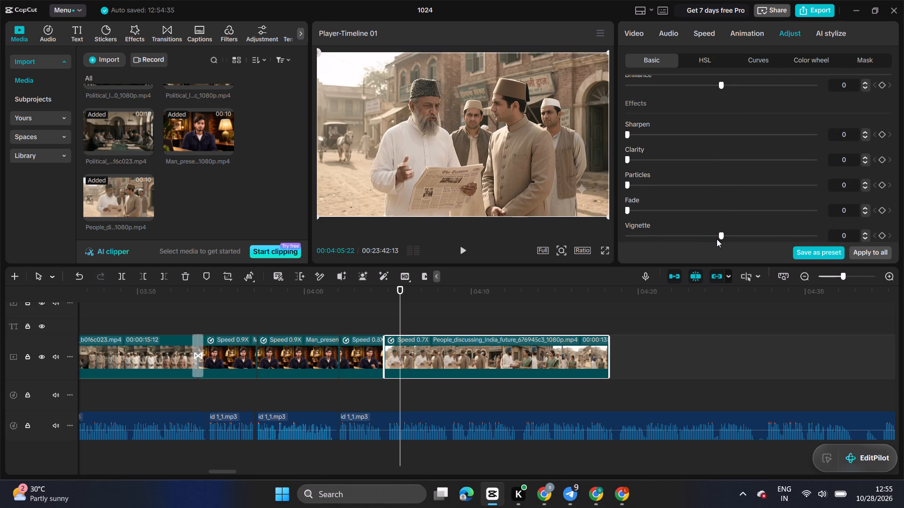
left_click(842, 235)
key("2")
key("Return")
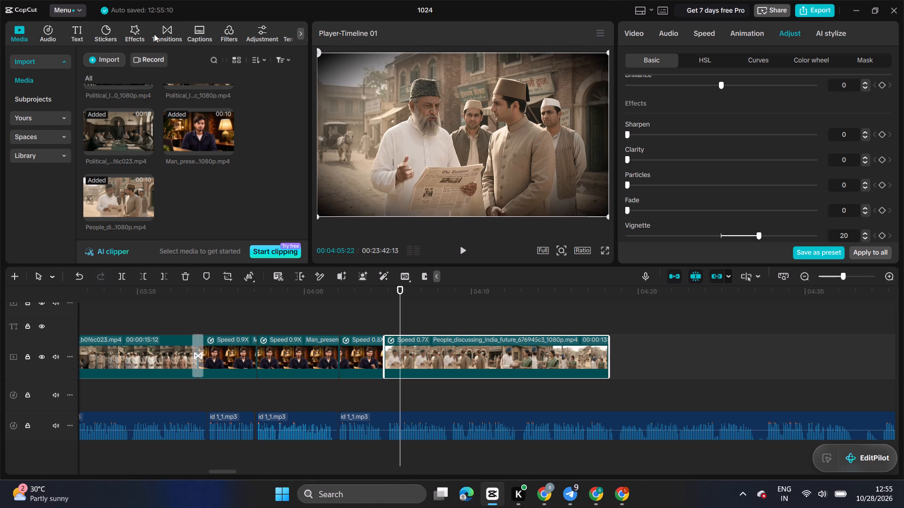
Apply the first Retro Flicker video effect to the people-discussing-India clip and preview the clip through to its end.
left_click(139, 24)
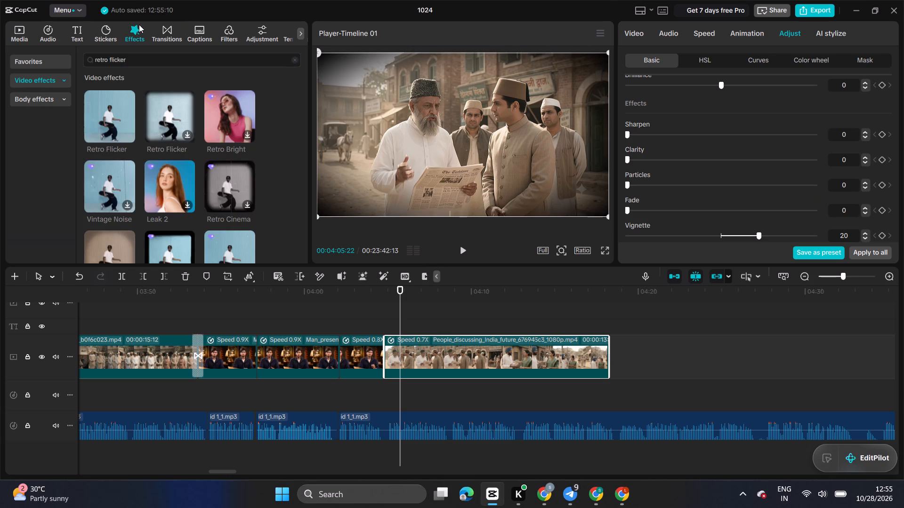
left_click_drag(118, 115, 430, 346)
left_click(404, 307)
left_click_drag(404, 307, 483, 316)
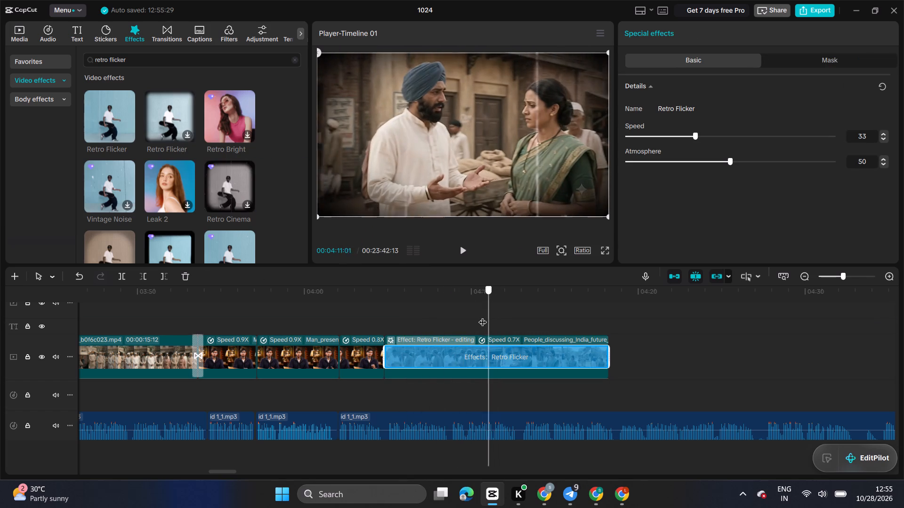
left_click_drag(483, 316, 383, 317)
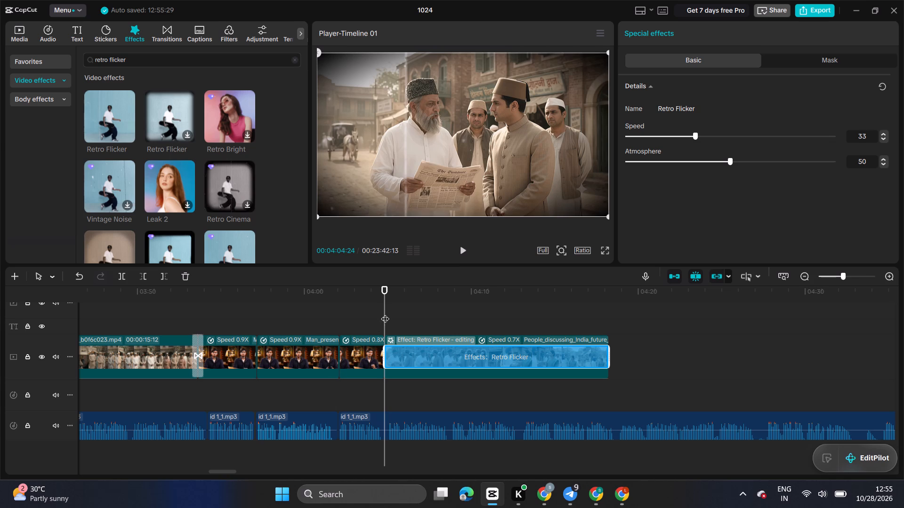
left_click(387, 310)
left_click_drag(387, 310, 417, 304)
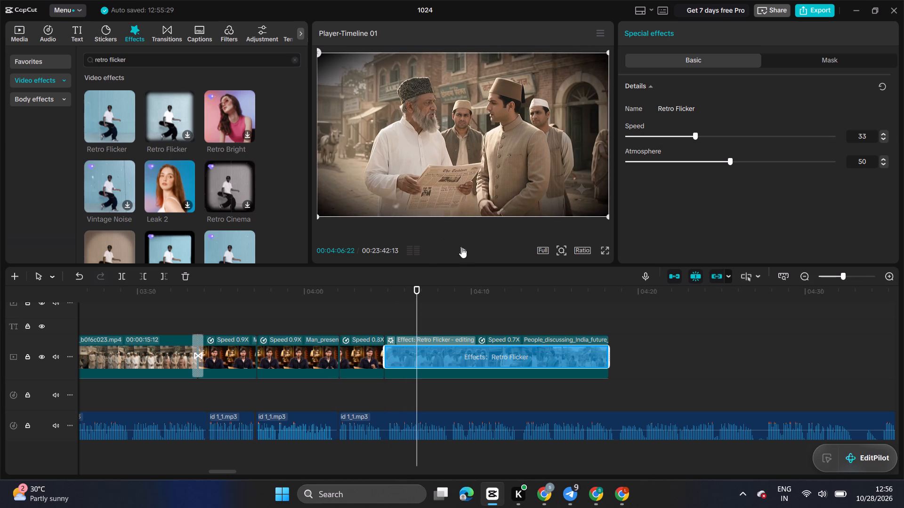
left_click(463, 249)
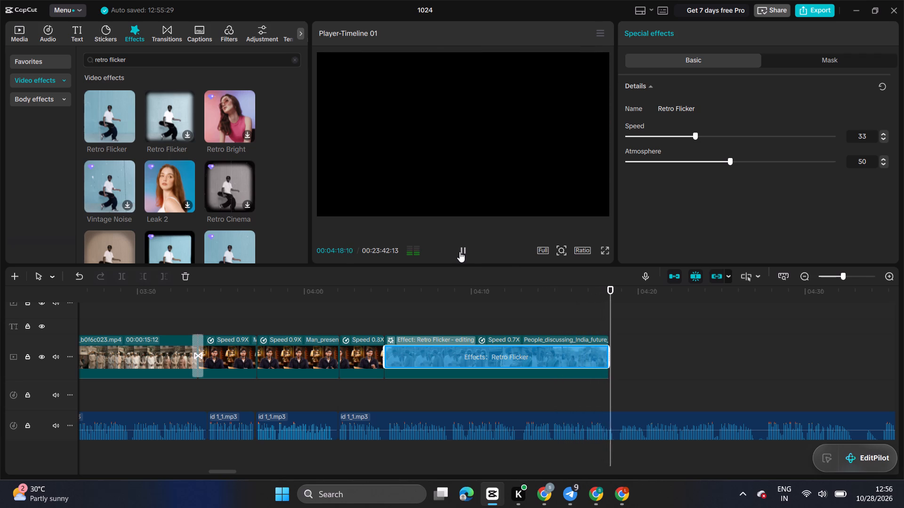
left_click(460, 252)
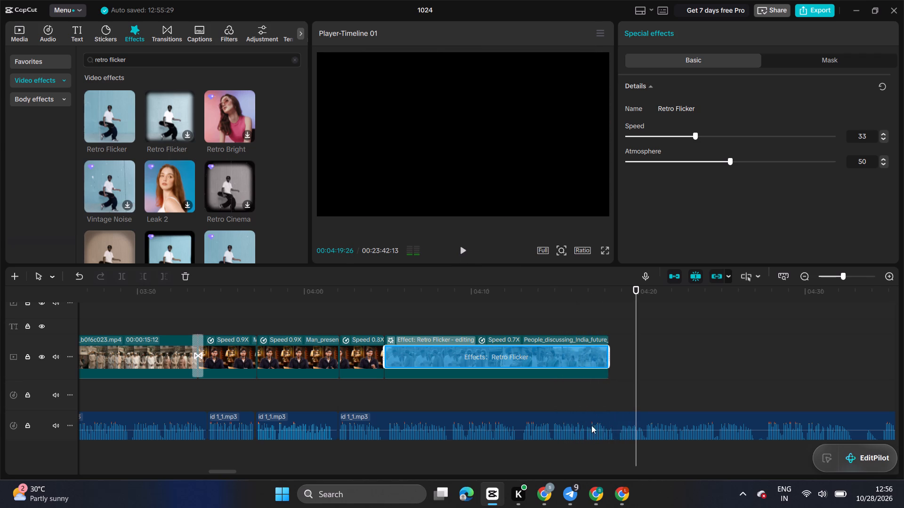
Switch to the Chrome browser.
left_click(545, 503)
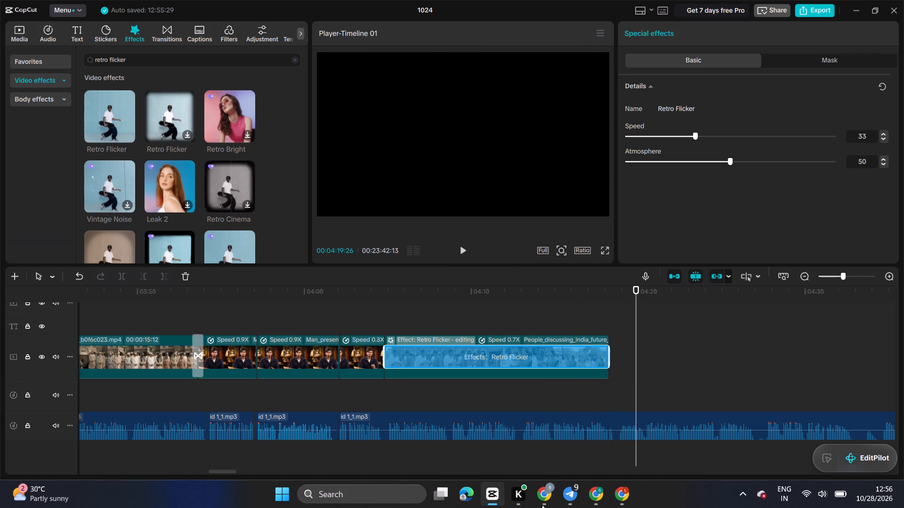